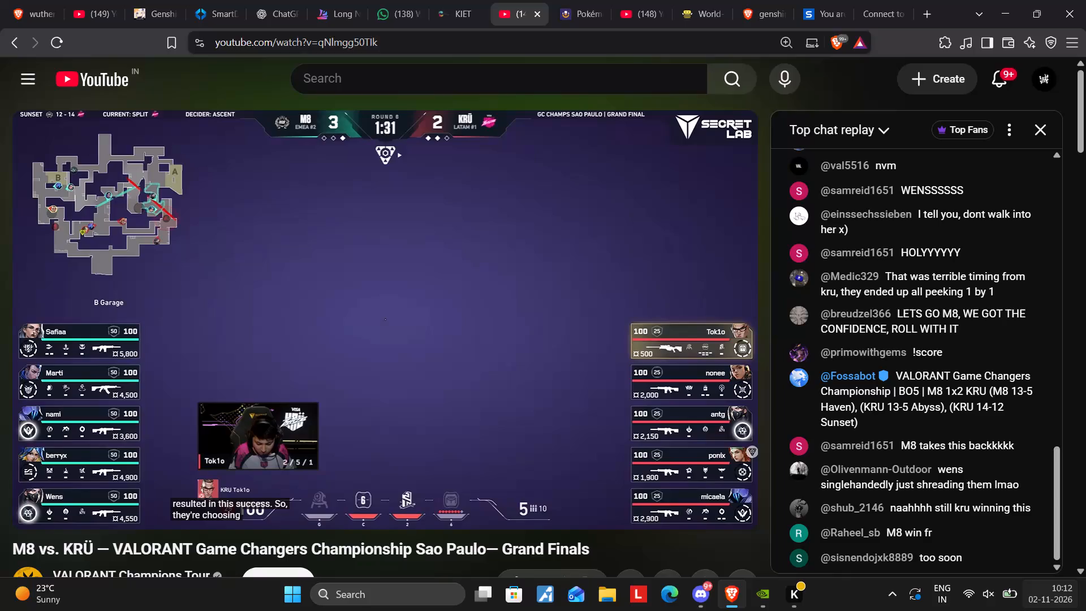
Search the browser's address suggestions for "sm" and open the existing SmartDraw document.
{"action": "left_click", "coordinate": [507, 47]}
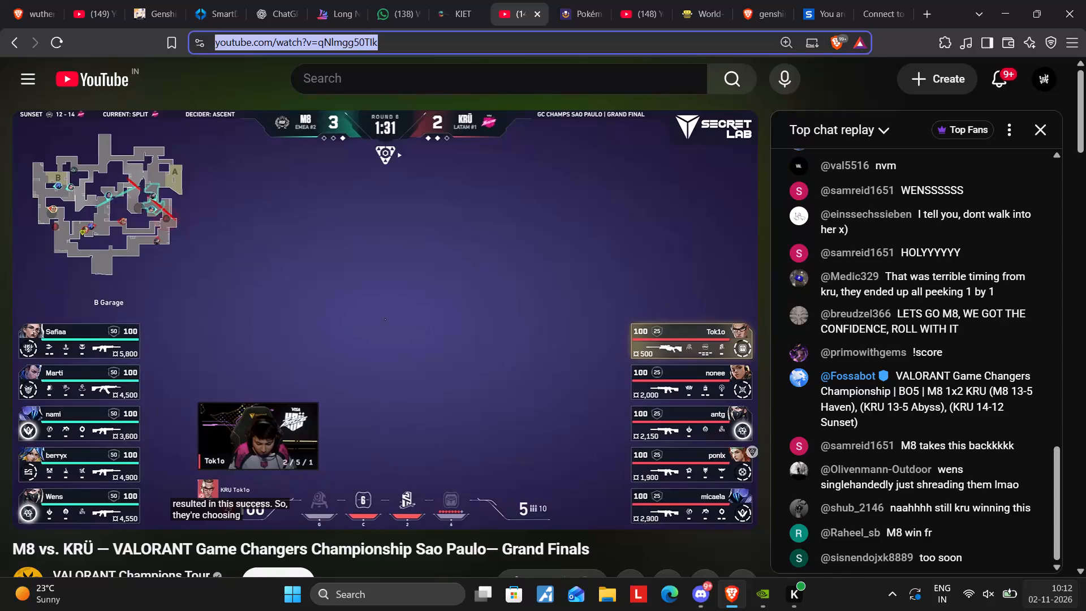
{"action": "type", "text": "sm"}
{"action": "key", "text": "BackSpace"}
{"action": "key", "text": "BackSpace"}
{"action": "key", "text": "BackSpace"}
{"action": "type", "text": "sm"}
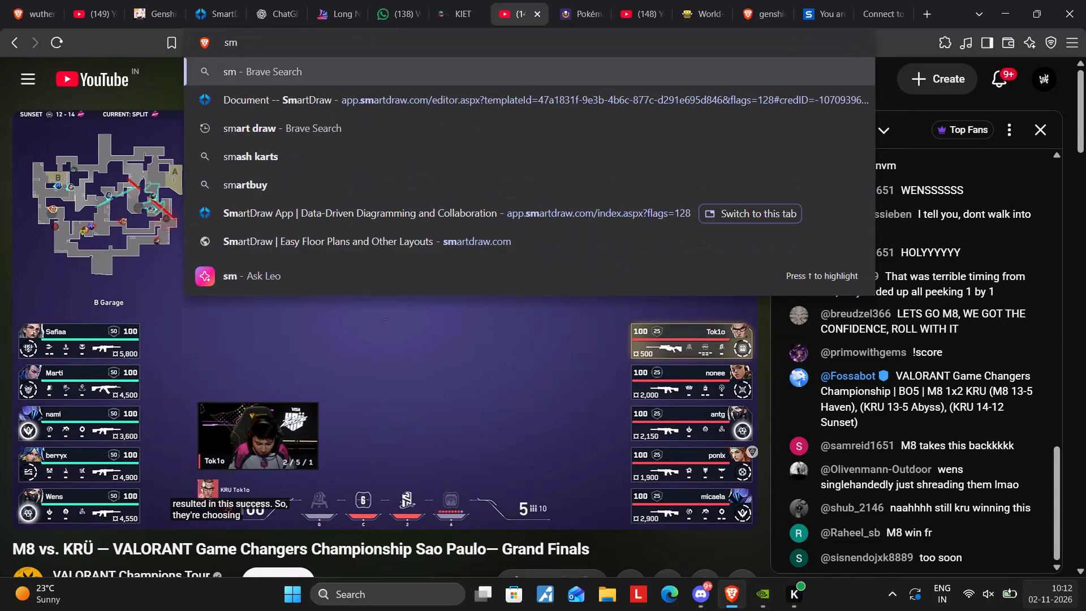
{"action": "key", "text": "Down"}
{"action": "key", "text": "Return"}
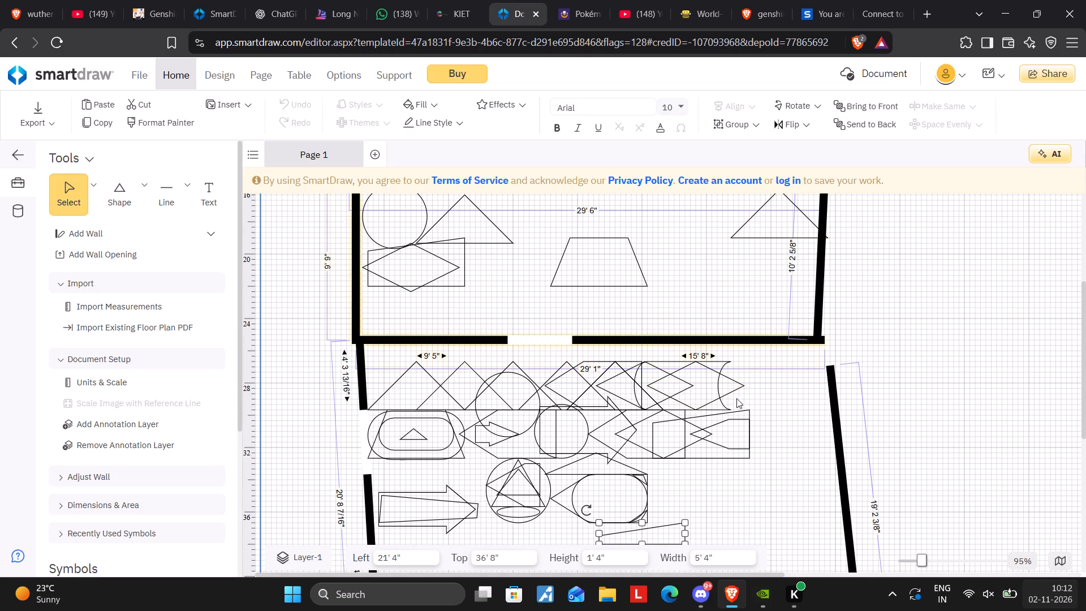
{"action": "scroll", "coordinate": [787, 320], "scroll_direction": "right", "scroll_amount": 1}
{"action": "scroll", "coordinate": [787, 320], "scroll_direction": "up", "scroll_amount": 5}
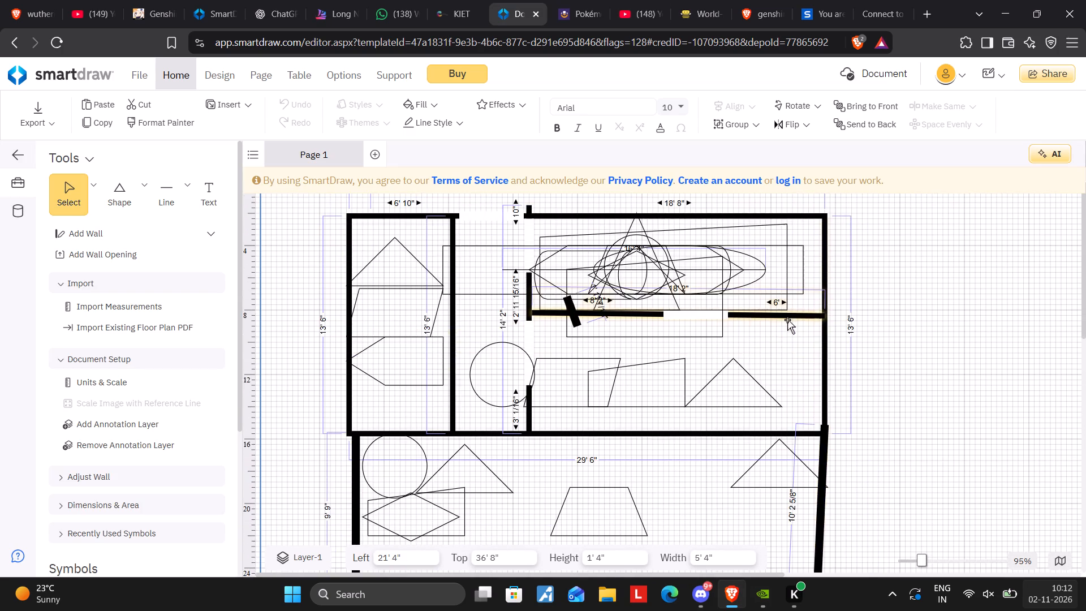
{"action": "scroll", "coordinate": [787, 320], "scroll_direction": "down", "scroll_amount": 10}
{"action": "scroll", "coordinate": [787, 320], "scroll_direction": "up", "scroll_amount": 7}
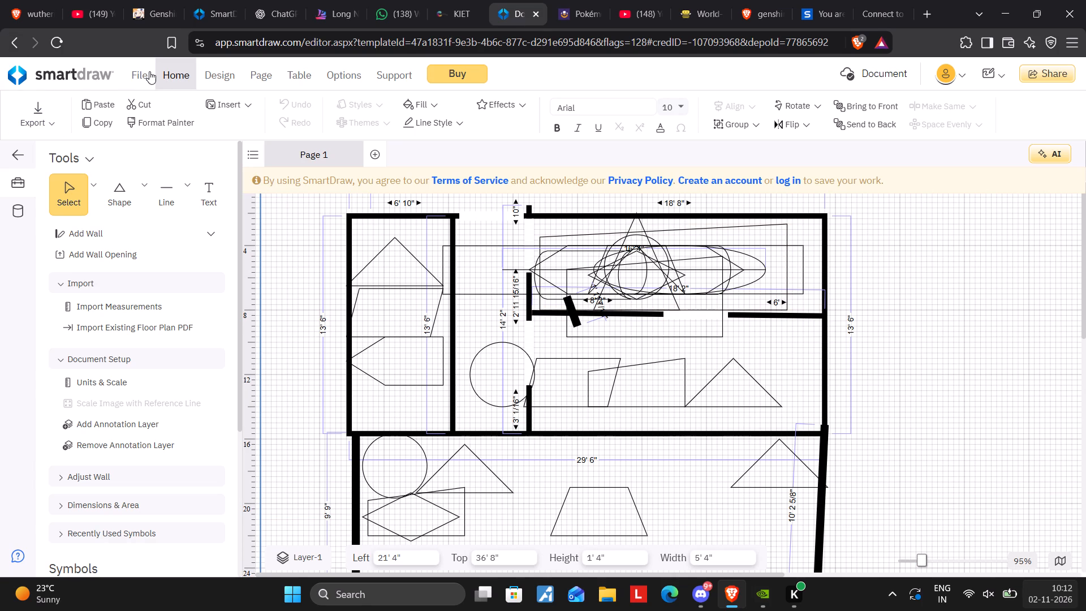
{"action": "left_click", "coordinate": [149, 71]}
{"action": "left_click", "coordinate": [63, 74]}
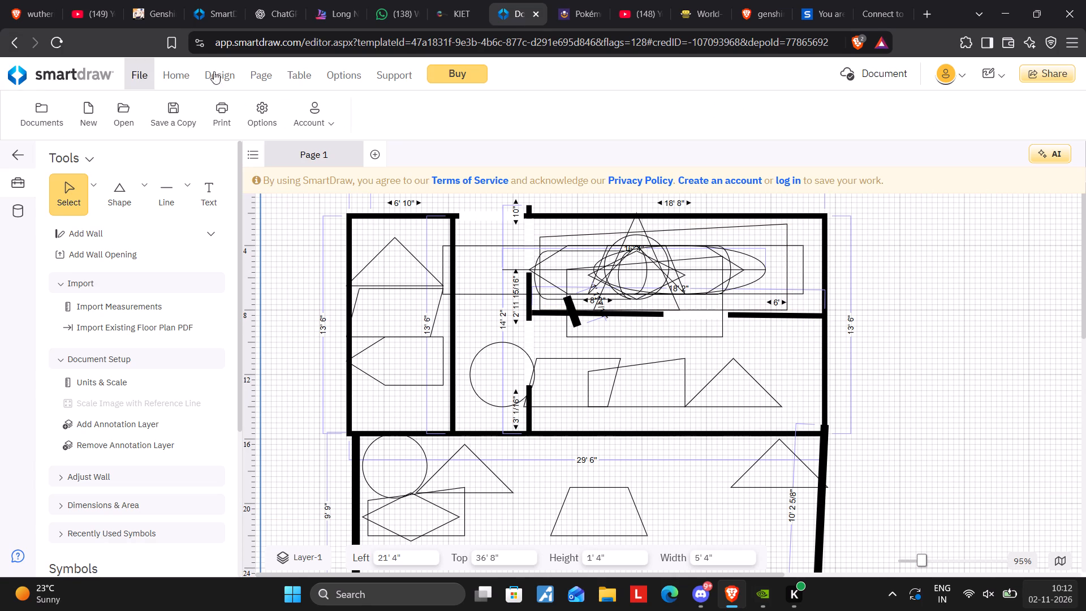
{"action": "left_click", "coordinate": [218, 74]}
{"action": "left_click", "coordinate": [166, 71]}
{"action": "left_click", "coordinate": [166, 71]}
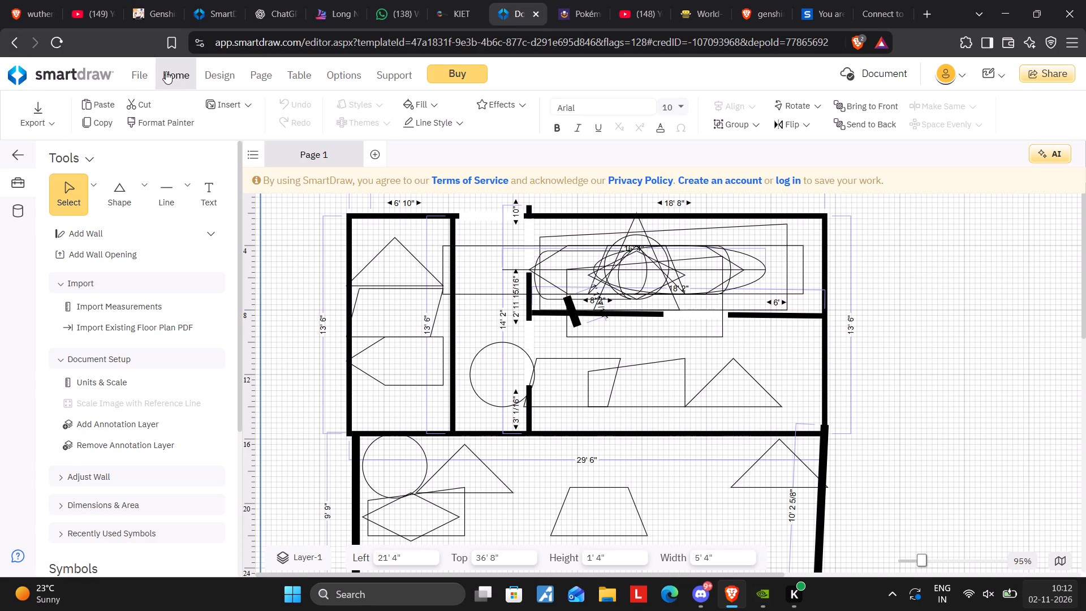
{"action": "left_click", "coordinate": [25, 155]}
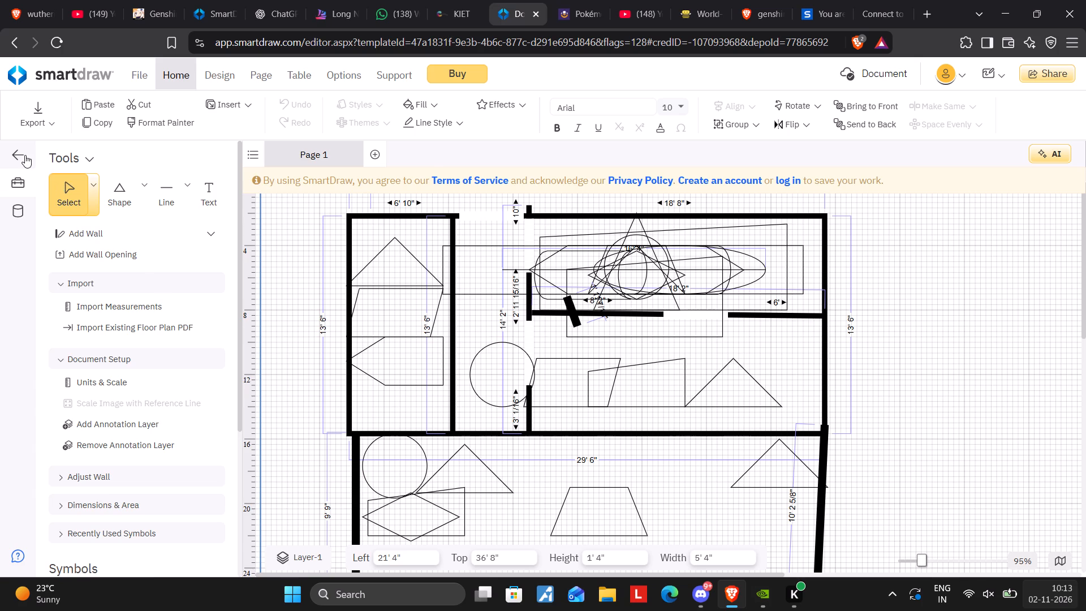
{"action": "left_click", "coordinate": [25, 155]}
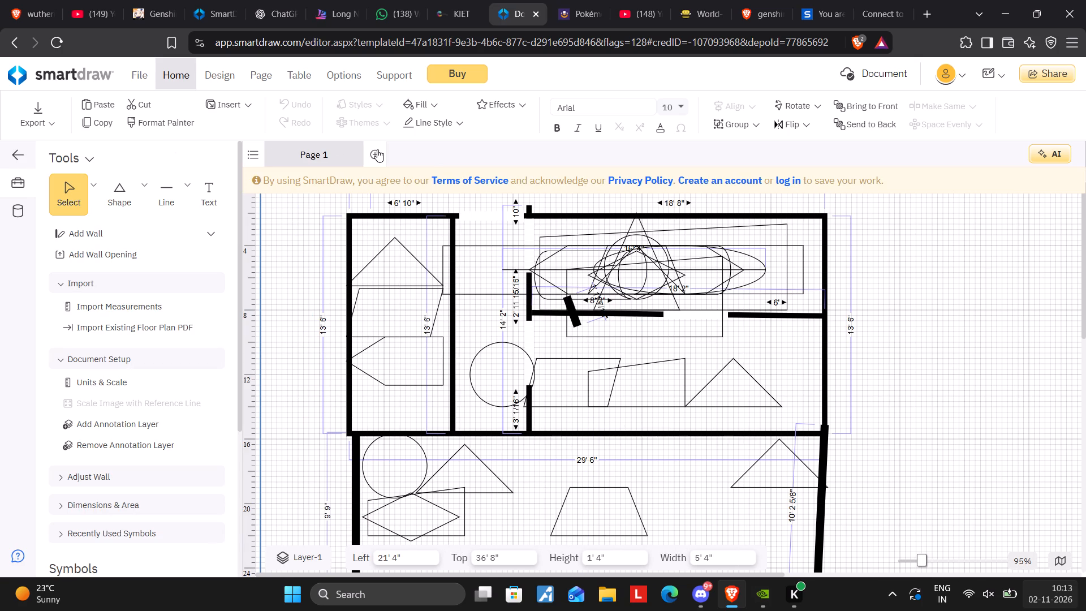
Add a second page to the document.
{"action": "left_click", "coordinate": [377, 149]}
{"action": "left_click", "coordinate": [412, 195]}
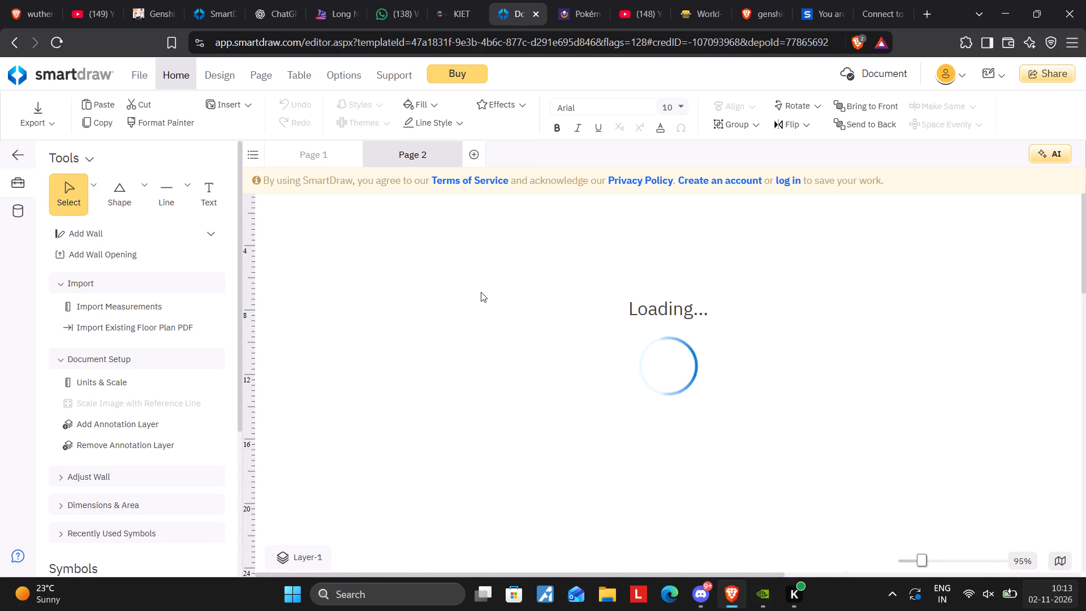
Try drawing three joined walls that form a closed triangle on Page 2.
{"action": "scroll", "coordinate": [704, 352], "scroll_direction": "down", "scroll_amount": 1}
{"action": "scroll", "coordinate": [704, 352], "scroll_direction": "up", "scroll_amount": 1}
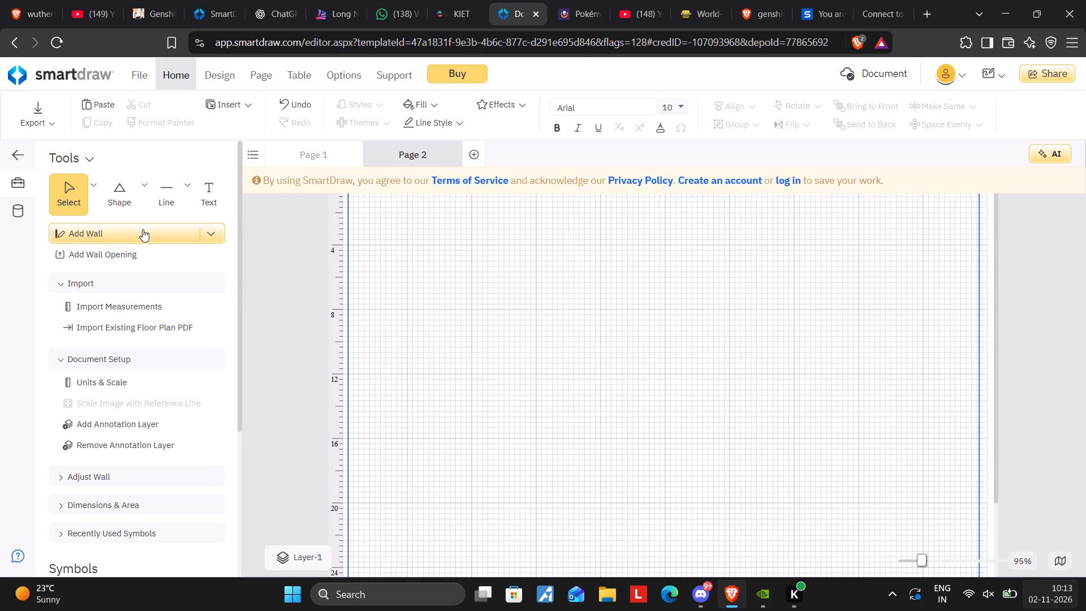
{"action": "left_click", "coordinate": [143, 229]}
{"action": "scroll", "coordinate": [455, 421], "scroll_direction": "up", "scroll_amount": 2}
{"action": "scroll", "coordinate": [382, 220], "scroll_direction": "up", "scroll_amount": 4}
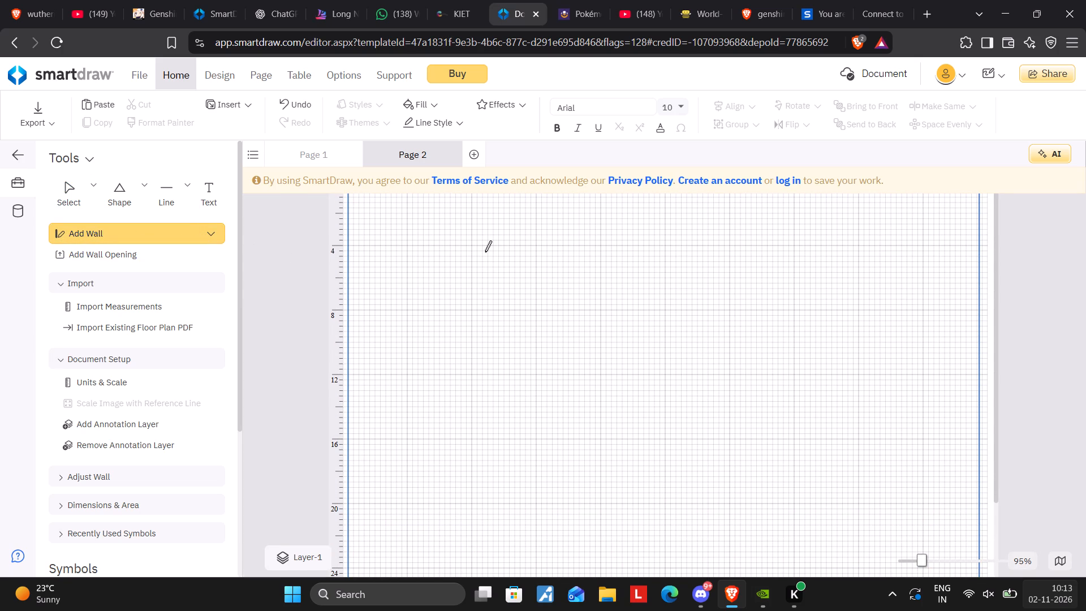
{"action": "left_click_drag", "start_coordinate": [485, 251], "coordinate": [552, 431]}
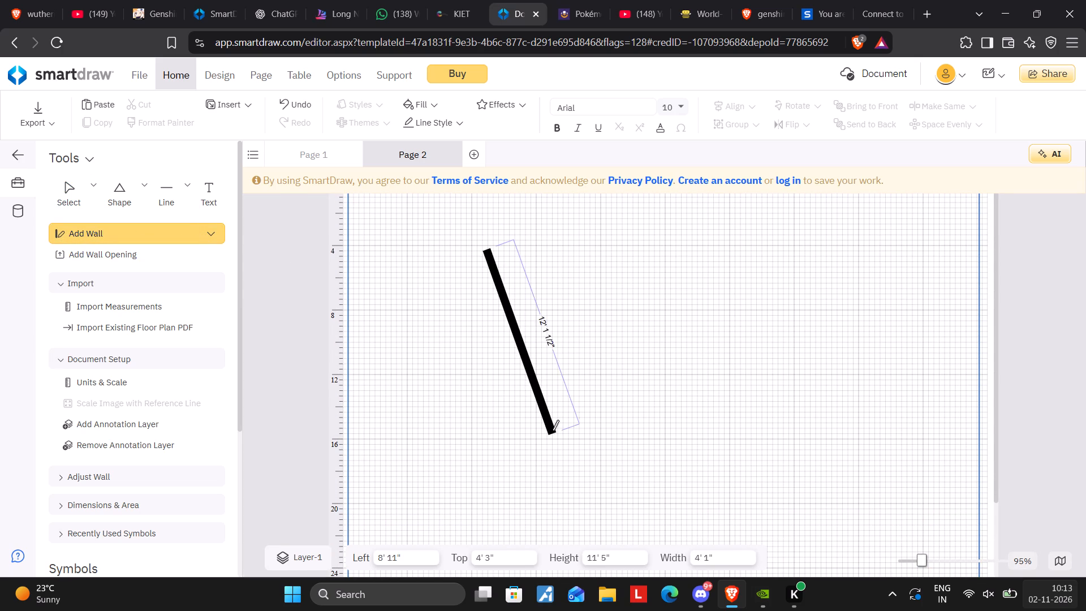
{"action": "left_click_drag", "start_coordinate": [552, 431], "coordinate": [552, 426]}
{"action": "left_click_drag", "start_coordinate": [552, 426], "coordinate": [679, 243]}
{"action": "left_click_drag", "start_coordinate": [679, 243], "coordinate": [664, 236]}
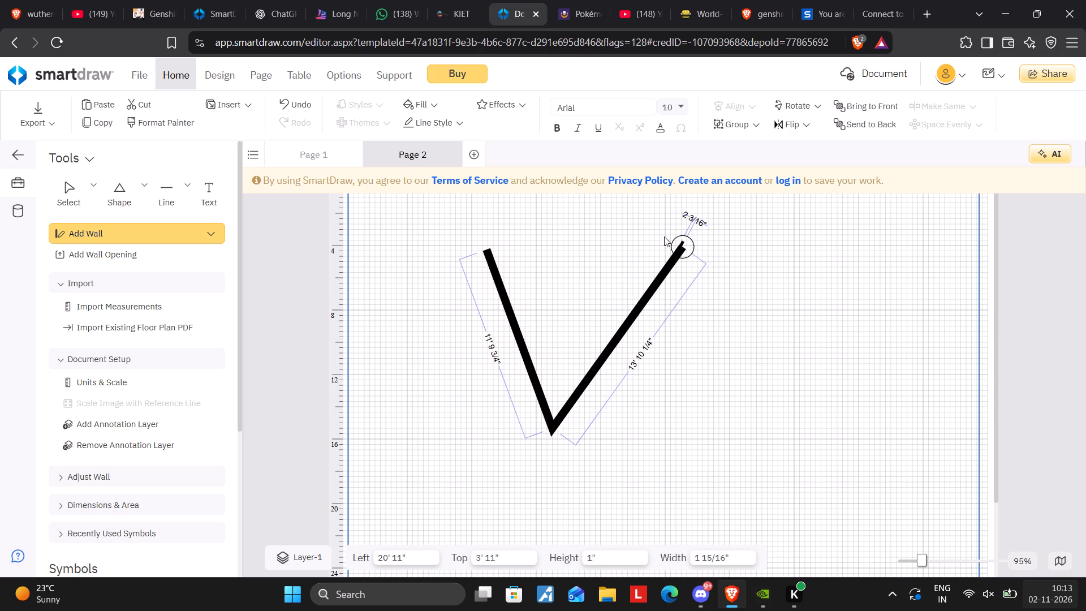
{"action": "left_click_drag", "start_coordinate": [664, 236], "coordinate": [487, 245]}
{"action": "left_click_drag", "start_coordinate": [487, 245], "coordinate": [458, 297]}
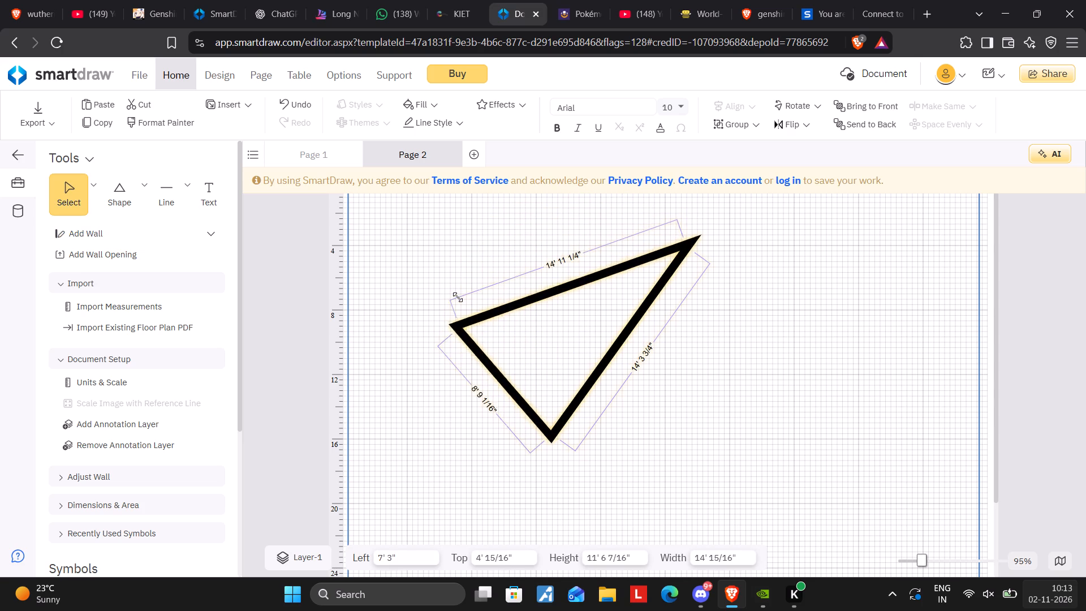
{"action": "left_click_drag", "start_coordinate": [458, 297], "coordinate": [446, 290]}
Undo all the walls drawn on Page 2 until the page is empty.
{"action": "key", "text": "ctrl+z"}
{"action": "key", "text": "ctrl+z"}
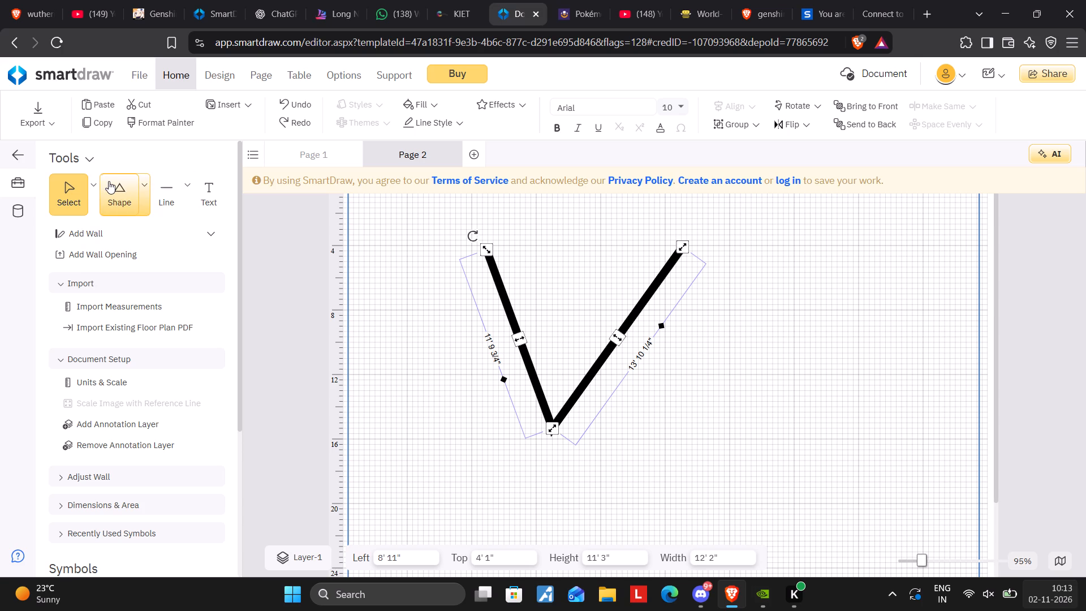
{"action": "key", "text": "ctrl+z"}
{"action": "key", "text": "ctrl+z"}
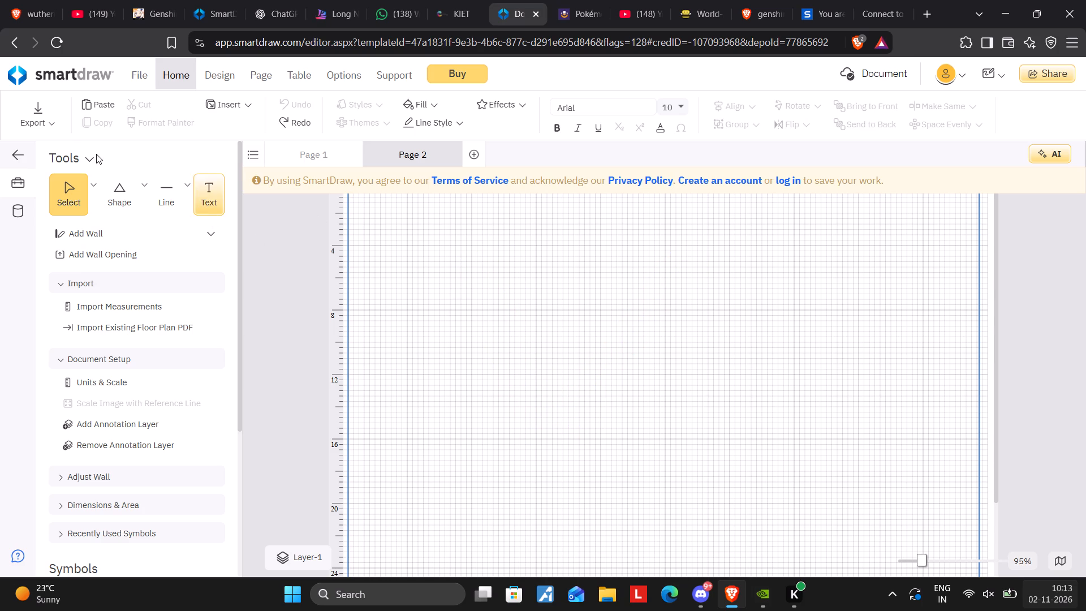
Draw a vertical wall about 23' 11" long near the page's left border, ending just above the title block.
{"action": "left_click", "coordinate": [404, 216]}
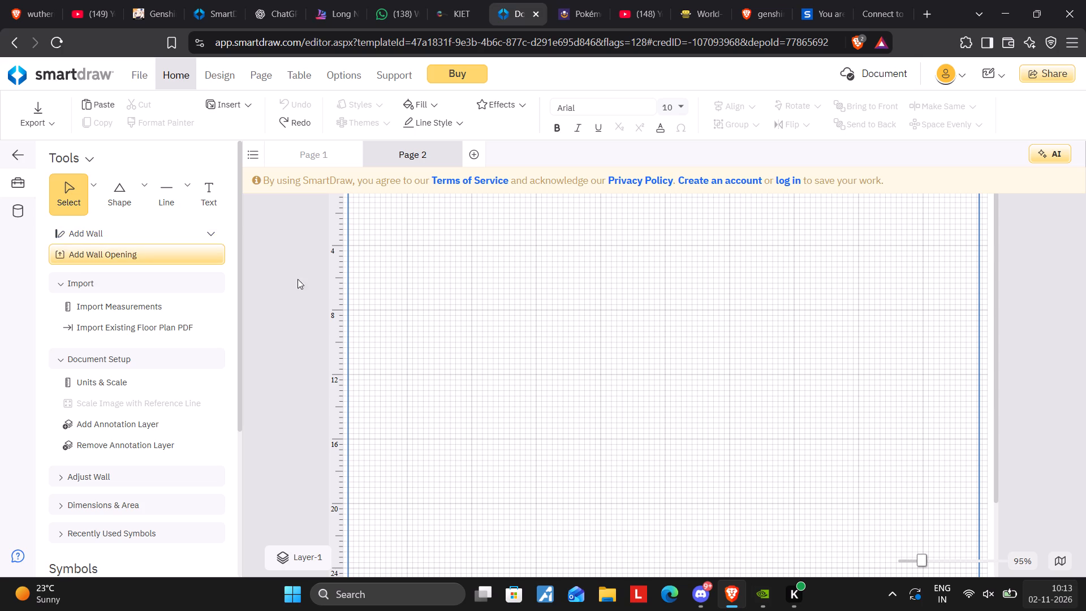
{"action": "scroll", "coordinate": [494, 411], "scroll_direction": "up", "scroll_amount": 1}
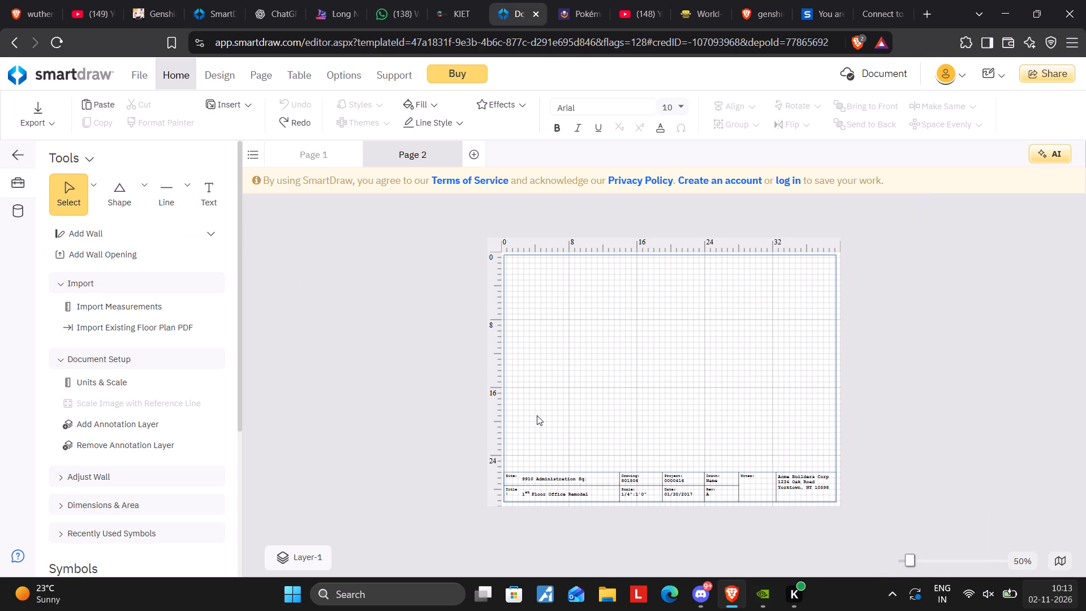
{"action": "left_click", "coordinate": [537, 415]}
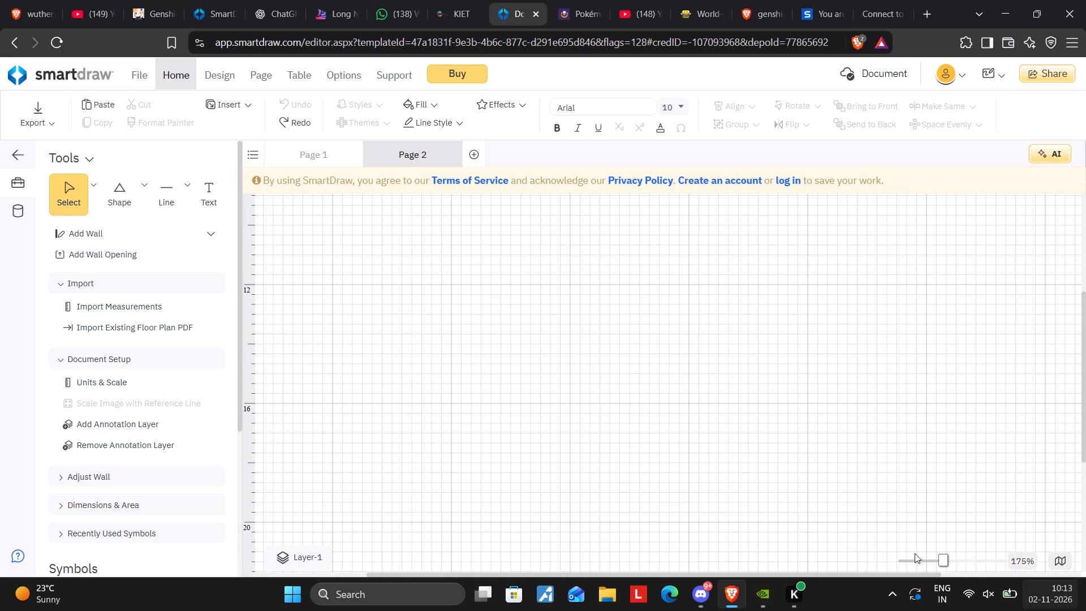
{"action": "left_click_drag", "start_coordinate": [931, 554], "coordinate": [920, 557]}
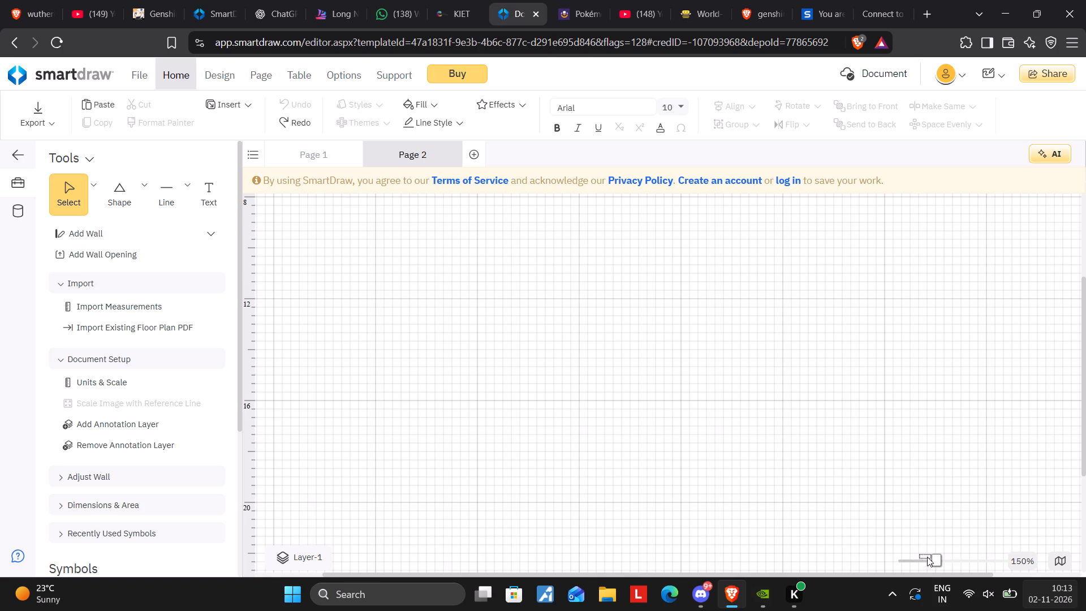
{"action": "left_click_drag", "start_coordinate": [937, 562], "coordinate": [924, 560]}
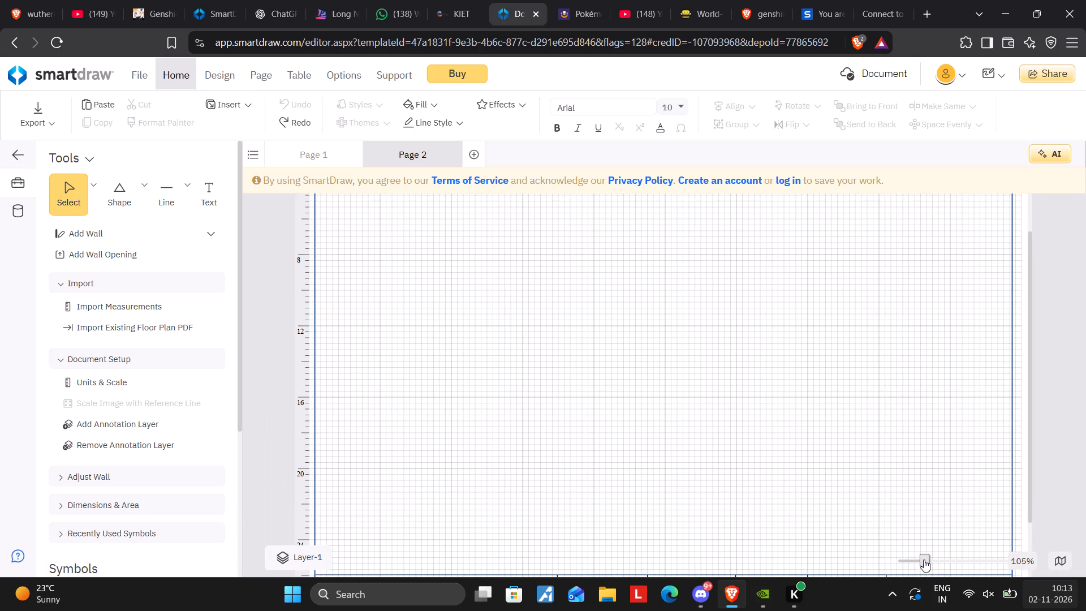
{"action": "left_click_drag", "start_coordinate": [924, 560], "coordinate": [919, 556]}
{"action": "scroll", "coordinate": [909, 459], "scroll_direction": "up", "scroll_amount": 1}
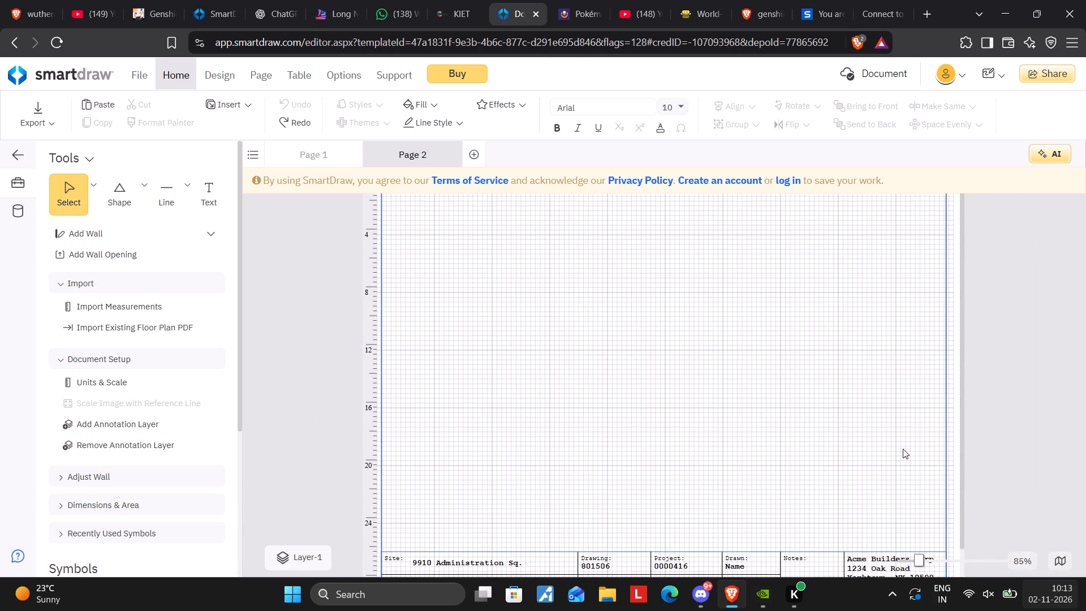
{"action": "scroll", "coordinate": [851, 388], "scroll_direction": "up", "scroll_amount": 1}
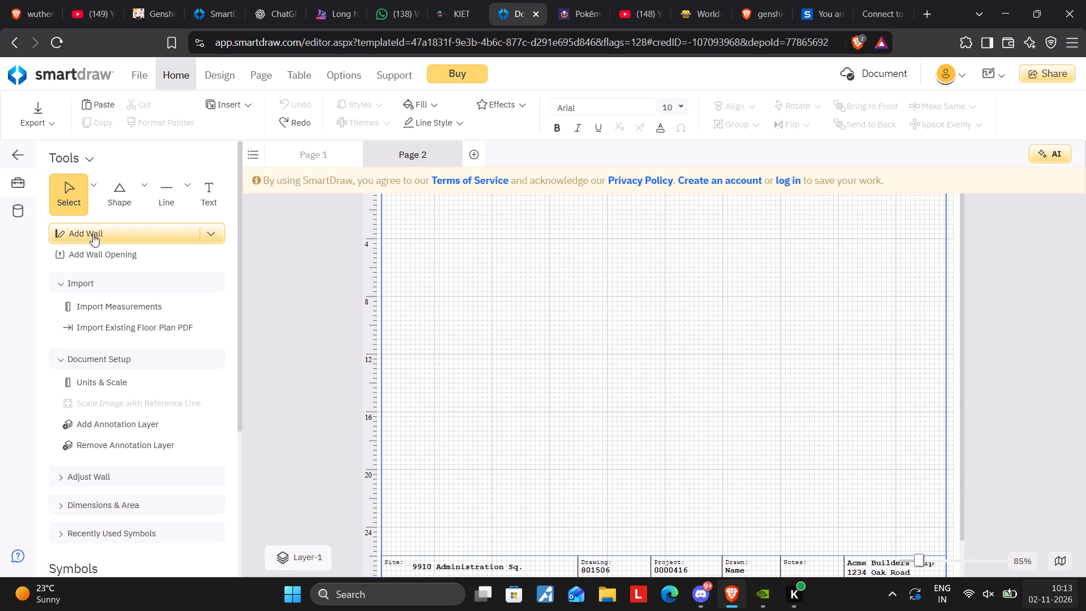
{"action": "left_click", "coordinate": [98, 236]}
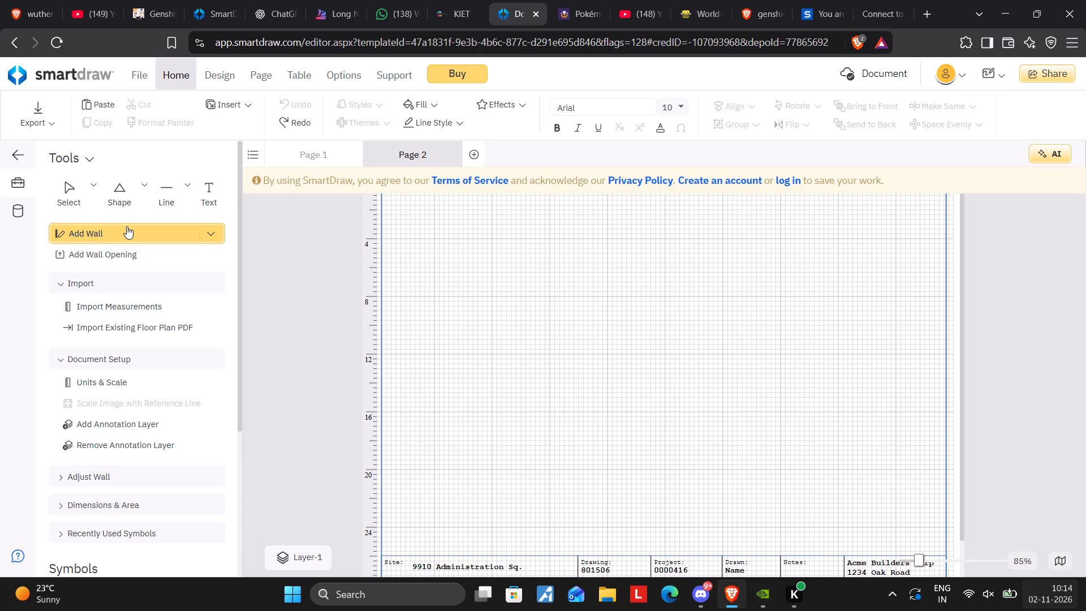
{"action": "left_click", "coordinate": [397, 203]}
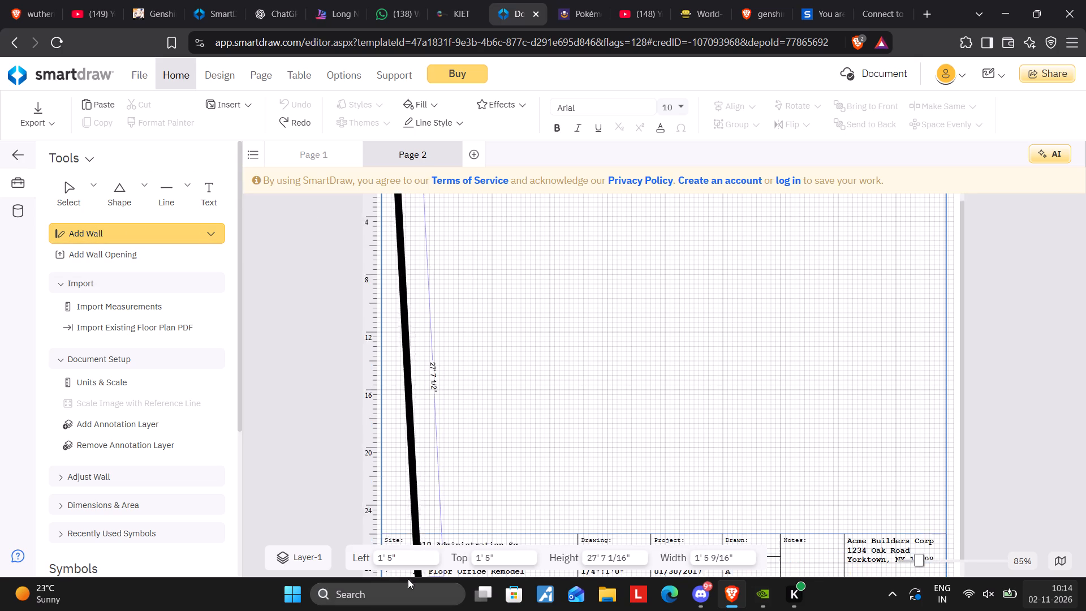
{"action": "left_click", "coordinate": [402, 509]}
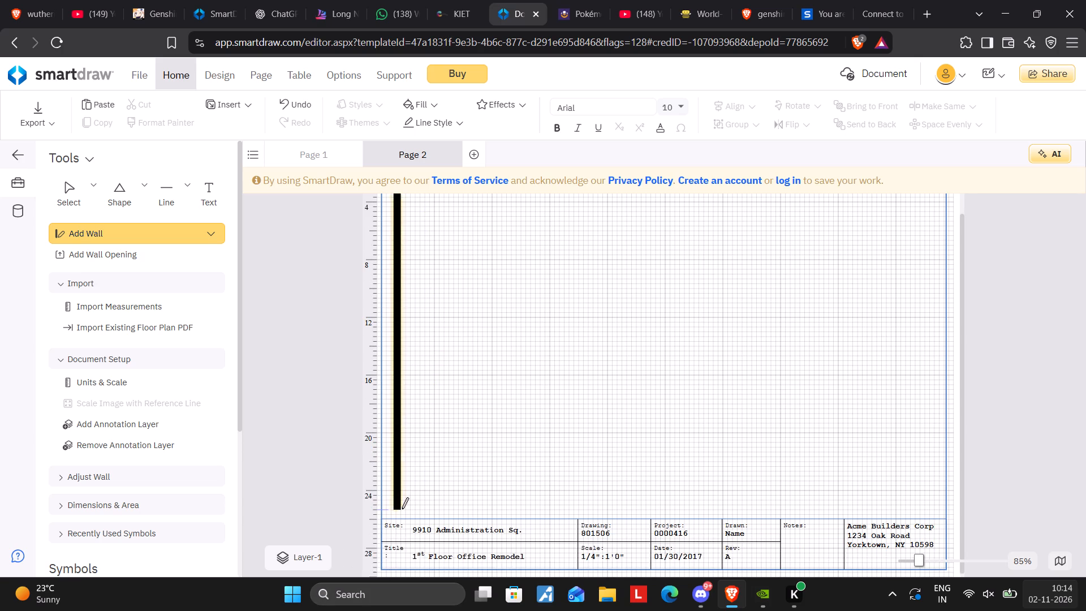
Draw a horizontal wall about 48' 5" long from the upper end of the vertical wall.
{"action": "scroll", "coordinate": [402, 509], "scroll_direction": "up", "scroll_amount": 4}
{"action": "scroll", "coordinate": [586, 281], "scroll_direction": "up", "scroll_amount": 3}
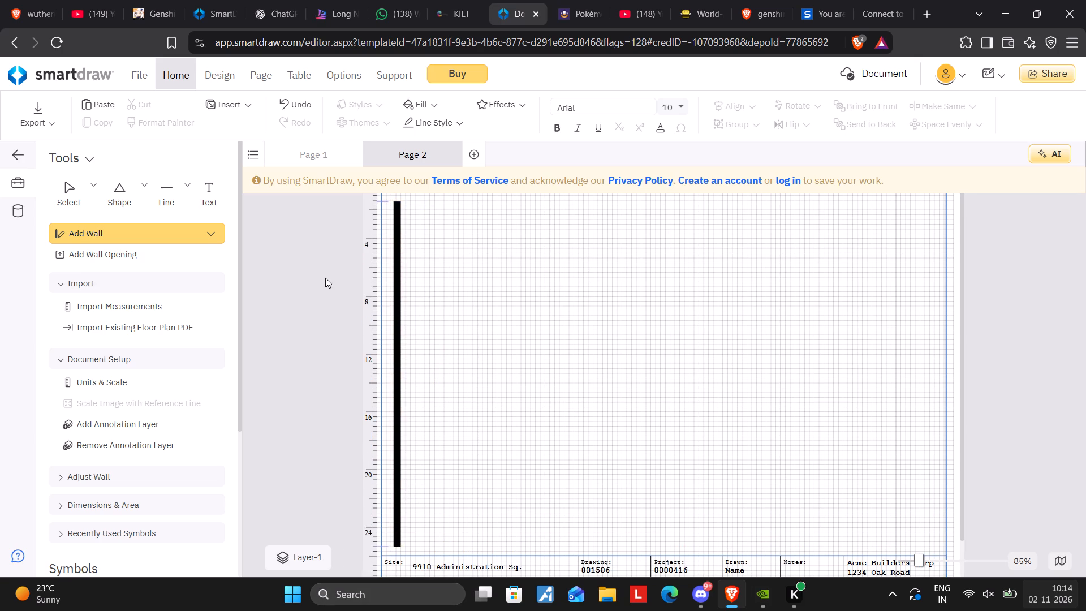
{"action": "scroll", "coordinate": [325, 278], "scroll_direction": "up", "scroll_amount": 2}
{"action": "scroll", "coordinate": [593, 267], "scroll_direction": "up", "scroll_amount": 1}
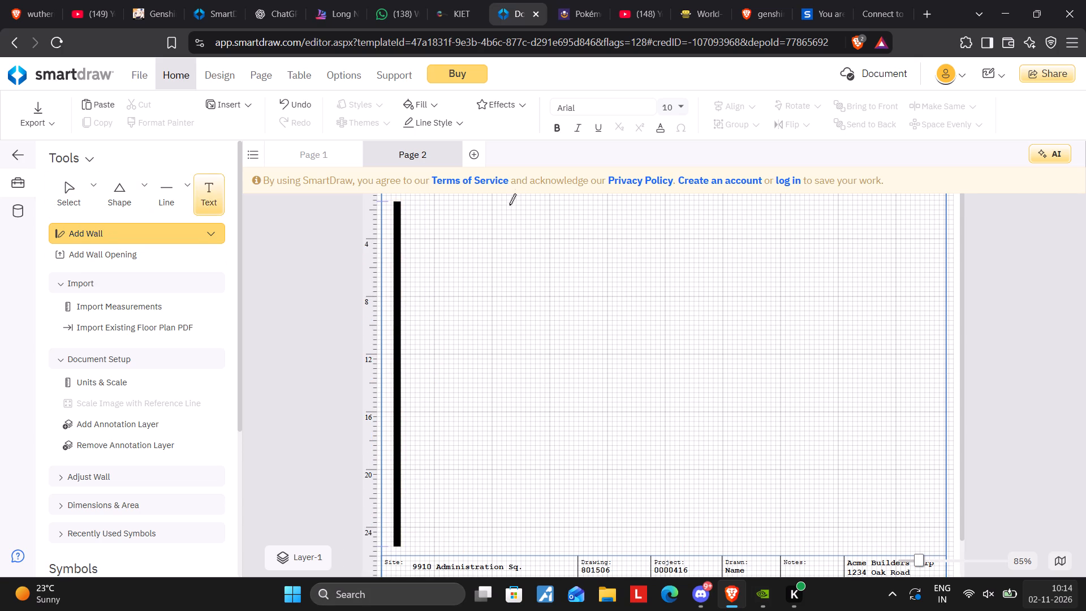
{"action": "left_click", "coordinate": [399, 205]}
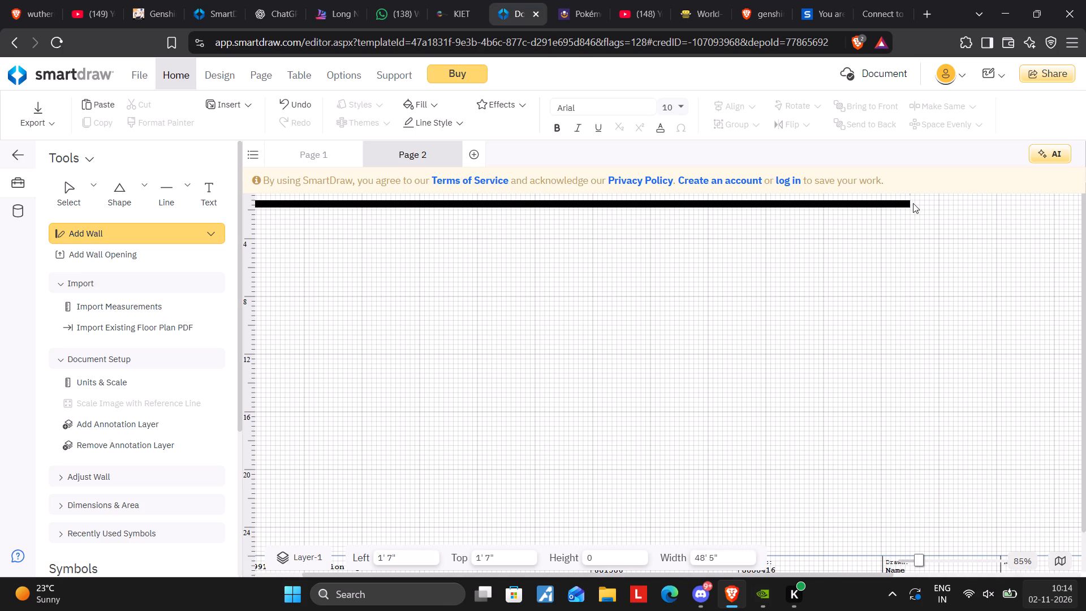
{"action": "left_click", "coordinate": [915, 208]}
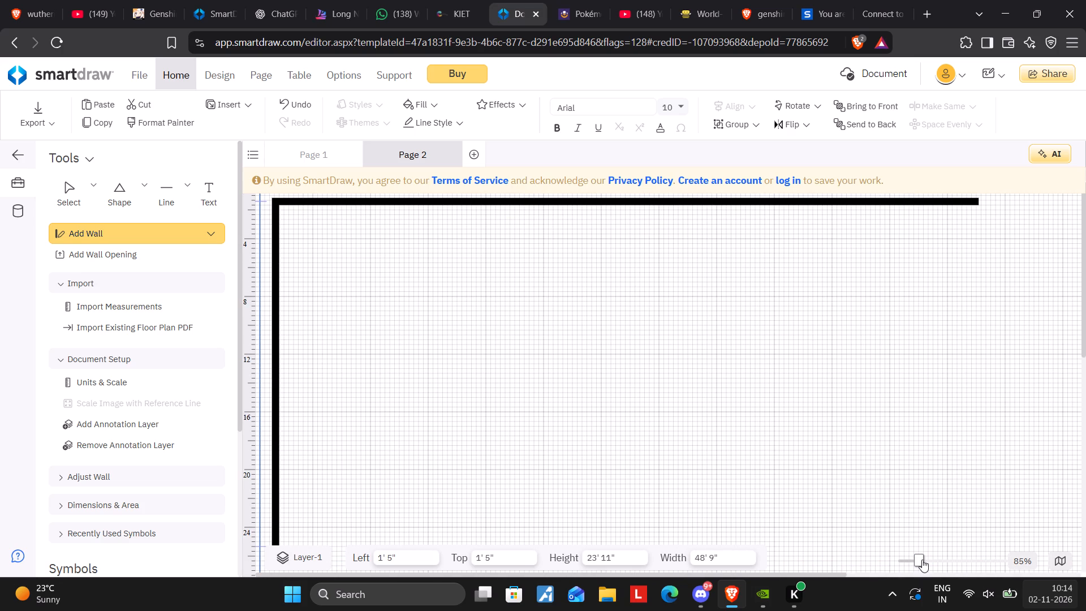
Draw a vertical wall 23' 9" long downward from the free end of the upper horizontal wall.
{"action": "left_click", "coordinate": [922, 560]}
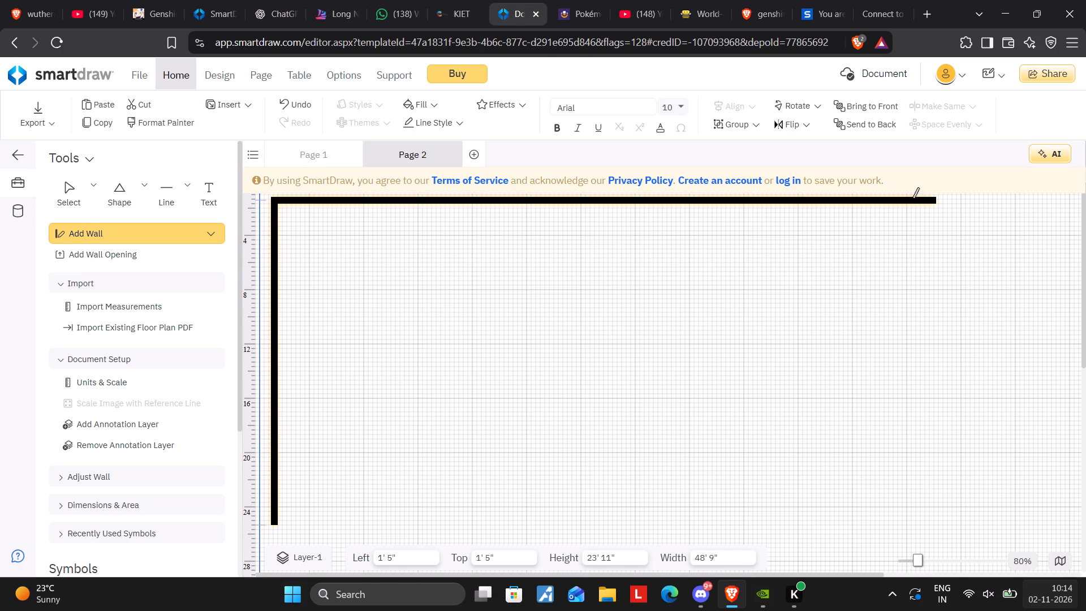
{"action": "left_click", "coordinate": [933, 201]}
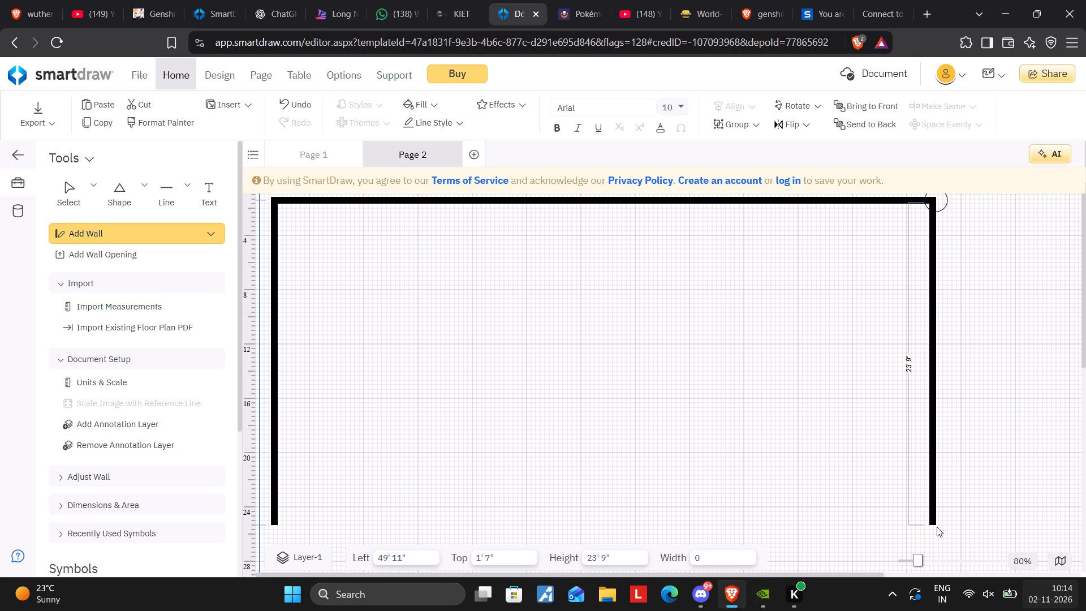
{"action": "left_click", "coordinate": [937, 526]}
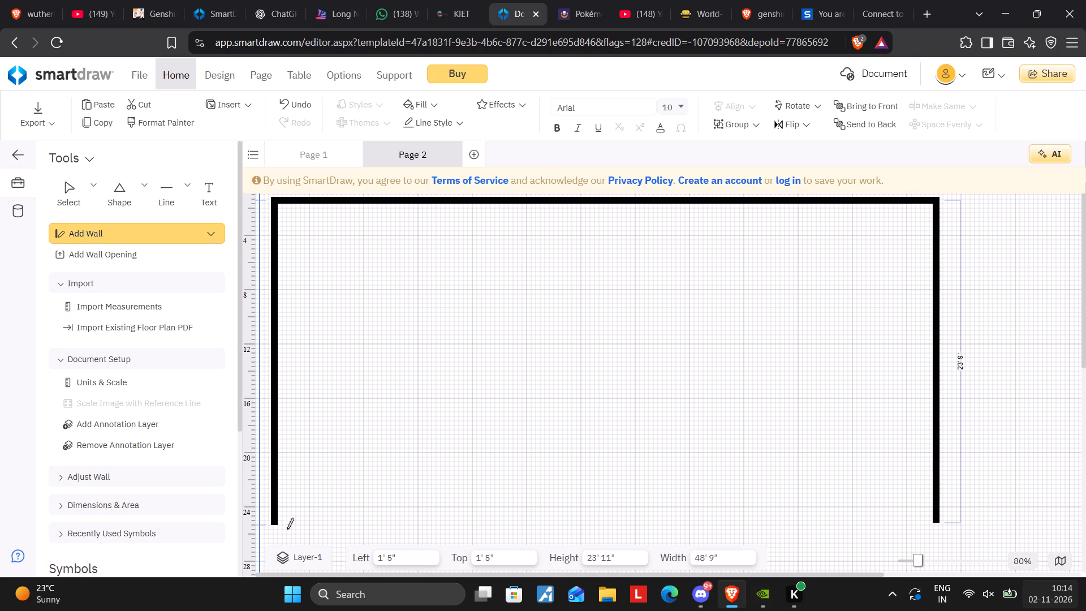
Close the outline with a horizontal wall about 48' 9" long joining the lower ends of the two vertical walls.
{"action": "left_click", "coordinate": [277, 525]}
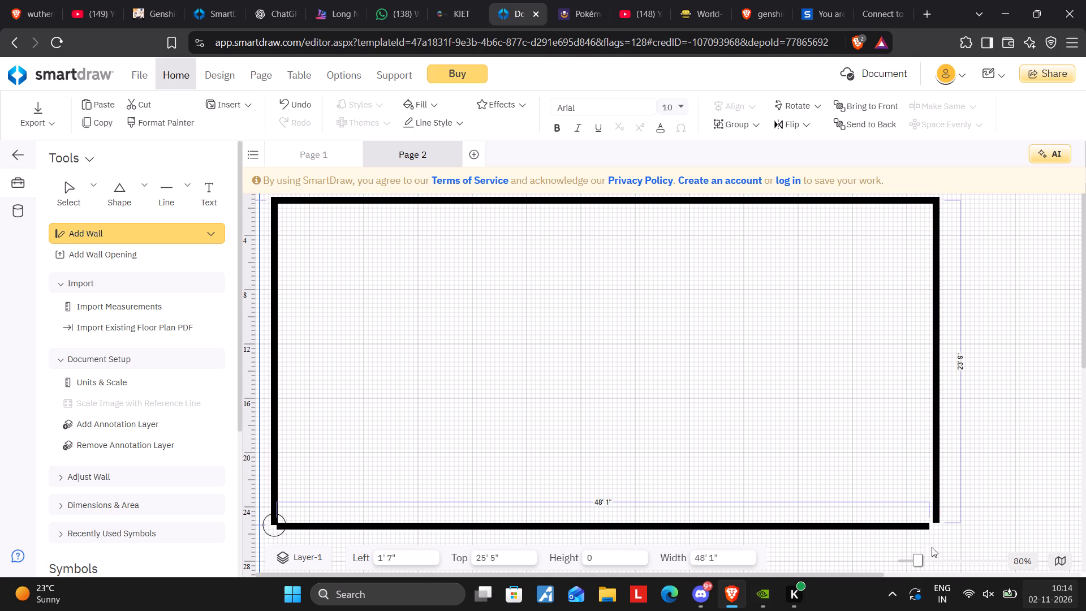
{"action": "left_click", "coordinate": [940, 545]}
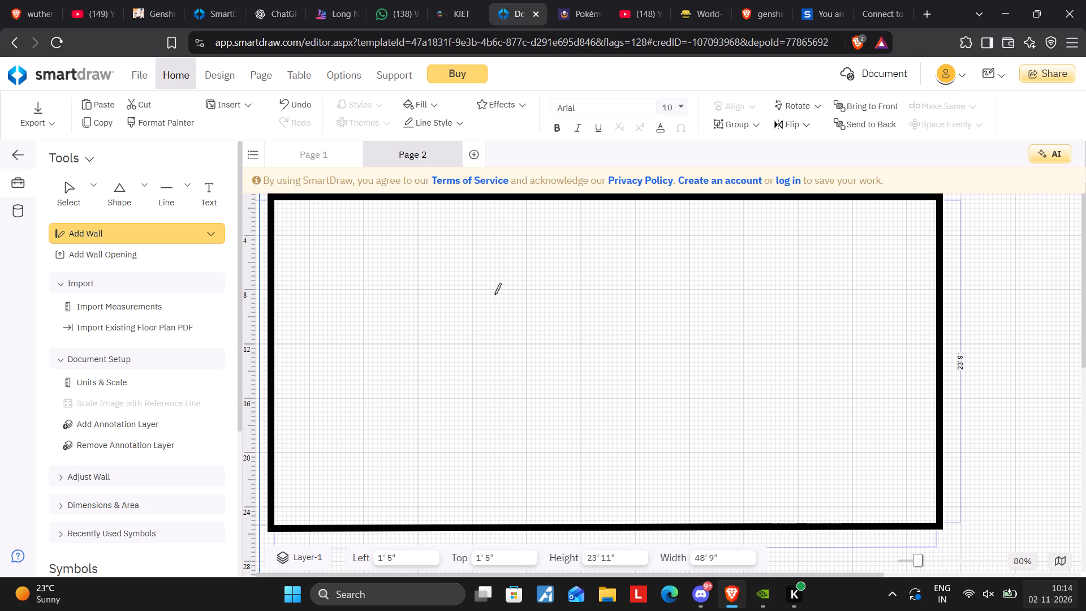
{"action": "scroll", "coordinate": [594, 283], "scroll_direction": "up", "scroll_amount": 1}
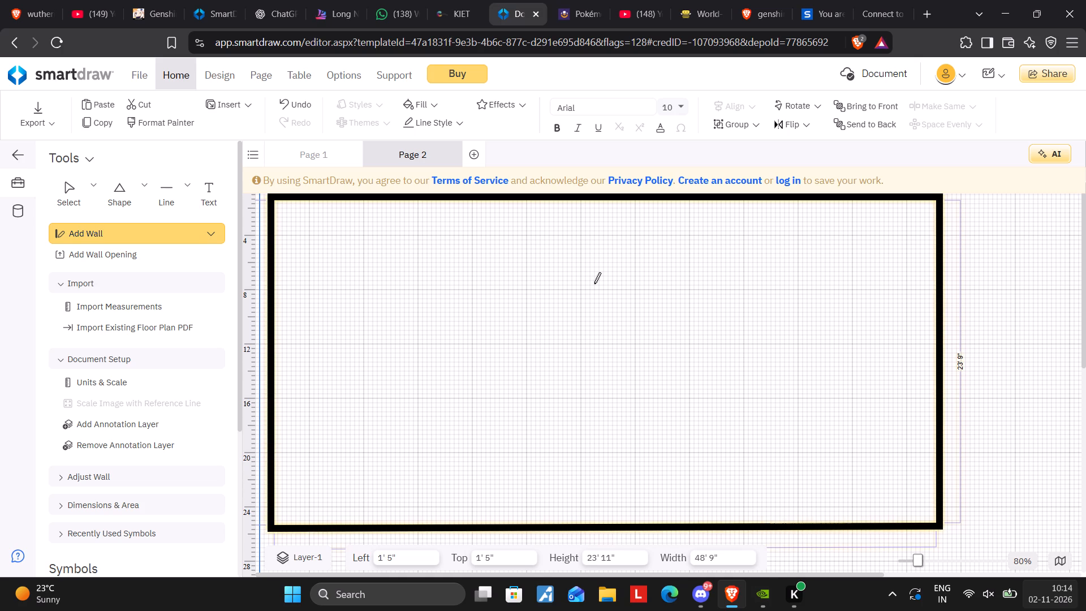
Add a 4' wall opening, rotate it vertical and fit it into the left wall near its upper corner.
{"action": "left_click", "coordinate": [110, 250]}
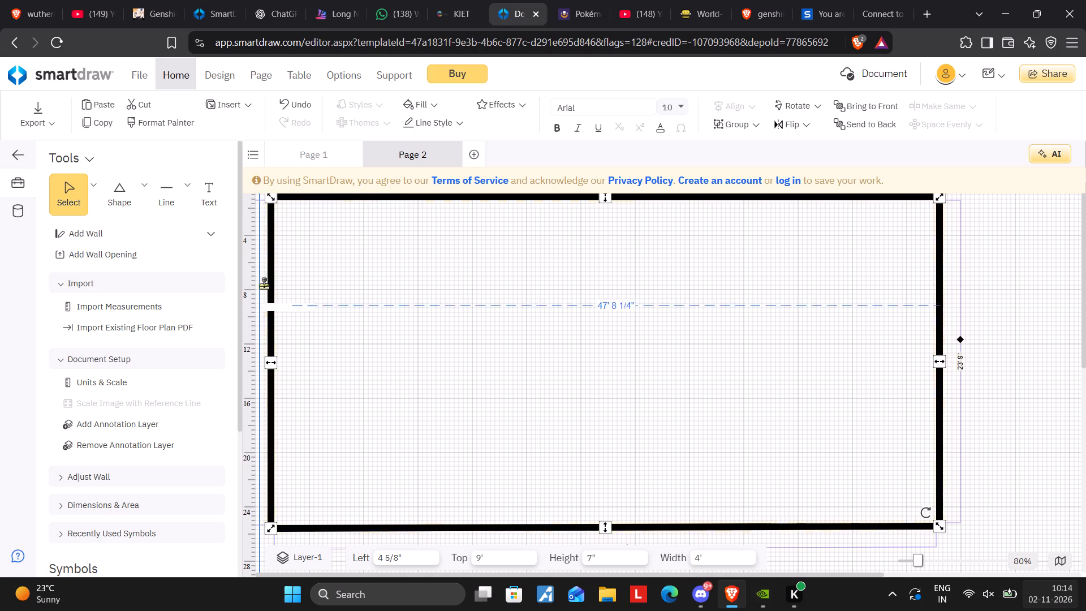
{"action": "right_click", "coordinate": [273, 235]}
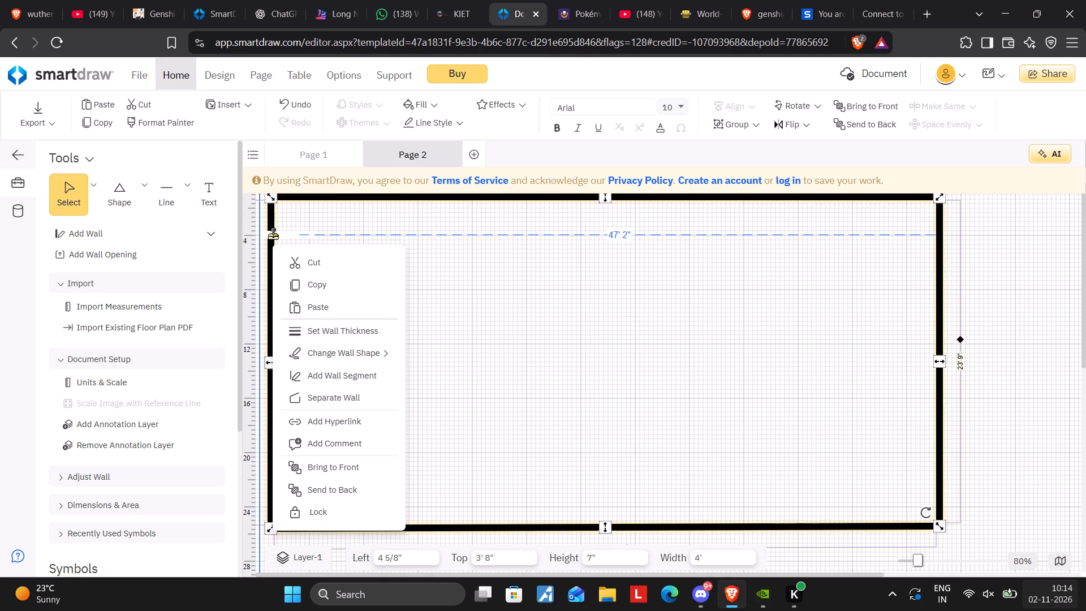
{"action": "left_click", "coordinate": [273, 235]}
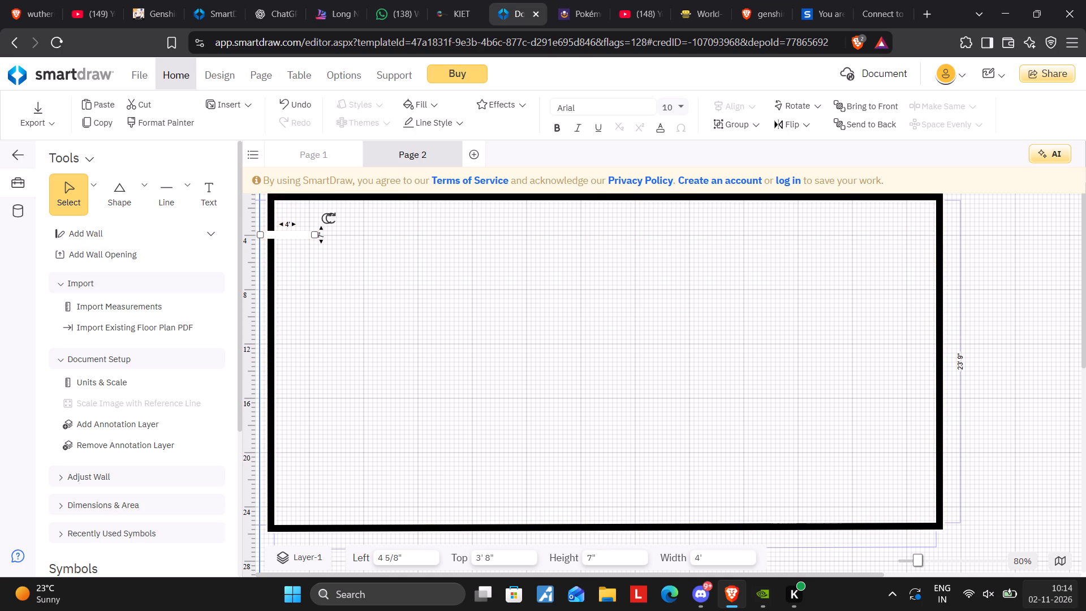
{"action": "left_click_drag", "start_coordinate": [327, 218], "coordinate": [307, 263]}
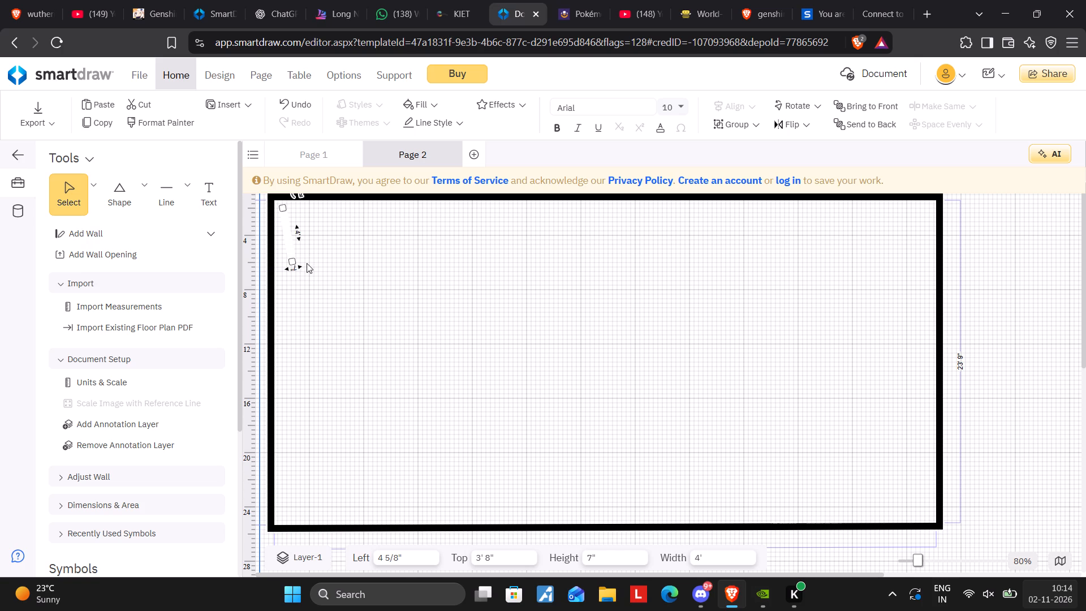
{"action": "left_click_drag", "start_coordinate": [291, 236], "coordinate": [280, 239]}
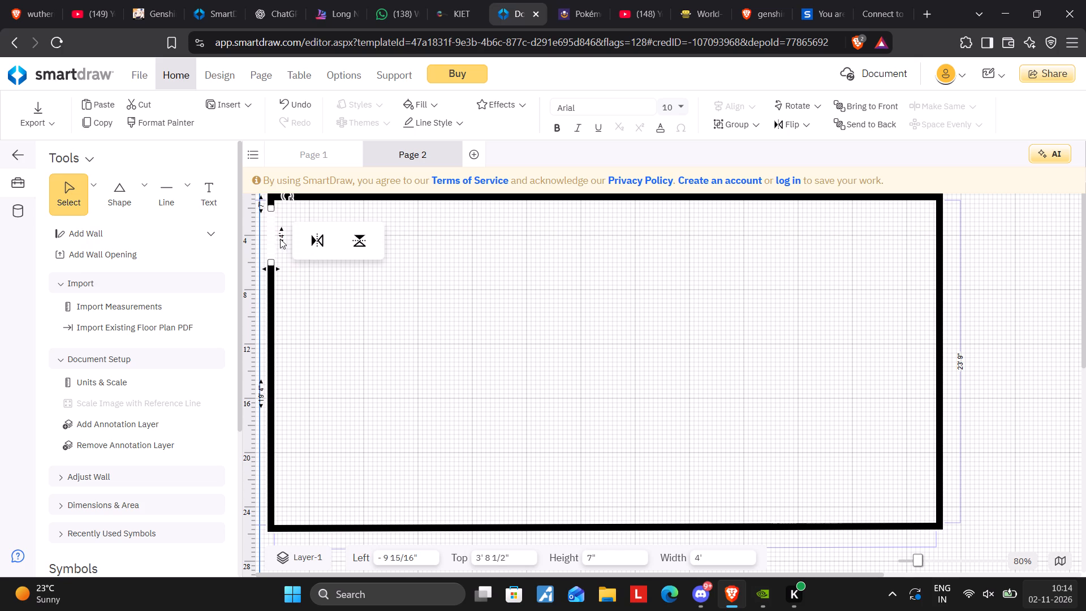
{"action": "left_click", "coordinate": [287, 200]}
{"action": "left_click", "coordinate": [544, 285]}
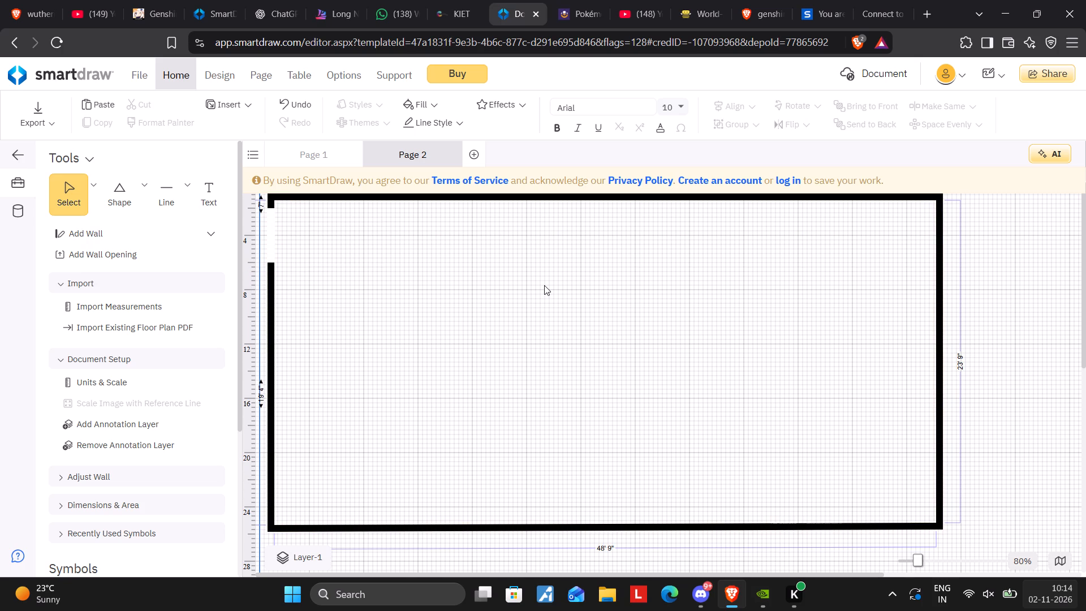
Move the opening down the left wall to about 10' 3" from the upper corner, near the wall's middle.
{"action": "scroll", "coordinate": [442, 287], "scroll_direction": "up", "scroll_amount": 1}
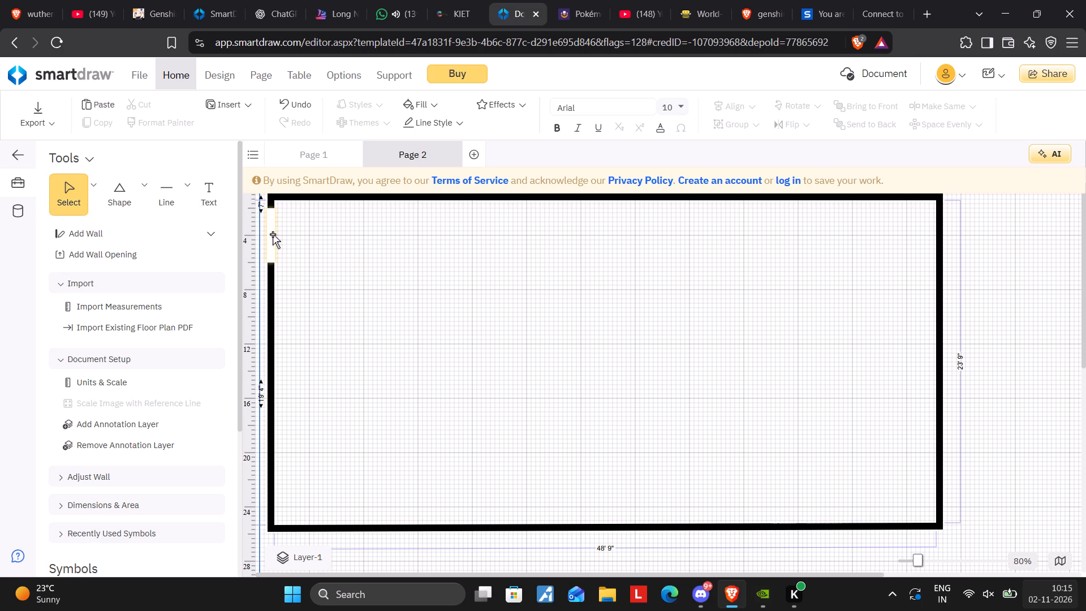
{"action": "left_click_drag", "start_coordinate": [273, 234], "coordinate": [282, 367]}
{"action": "left_click", "coordinate": [507, 268]}
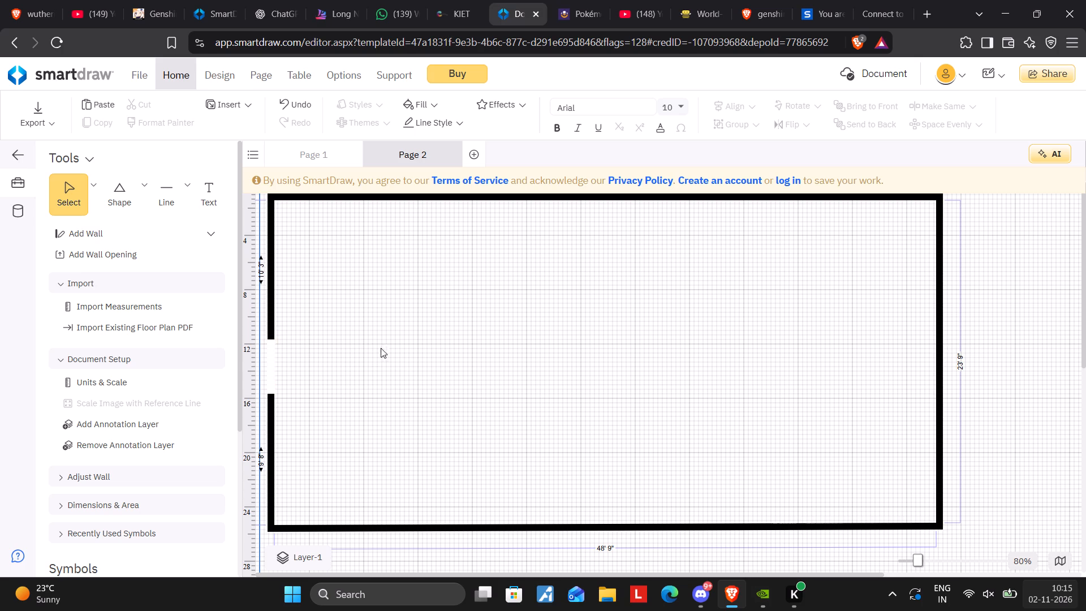
Place a 6' by 3' rectangle shape inside the outline, just below the opening and near the left wall.
{"action": "left_click", "coordinate": [125, 188]}
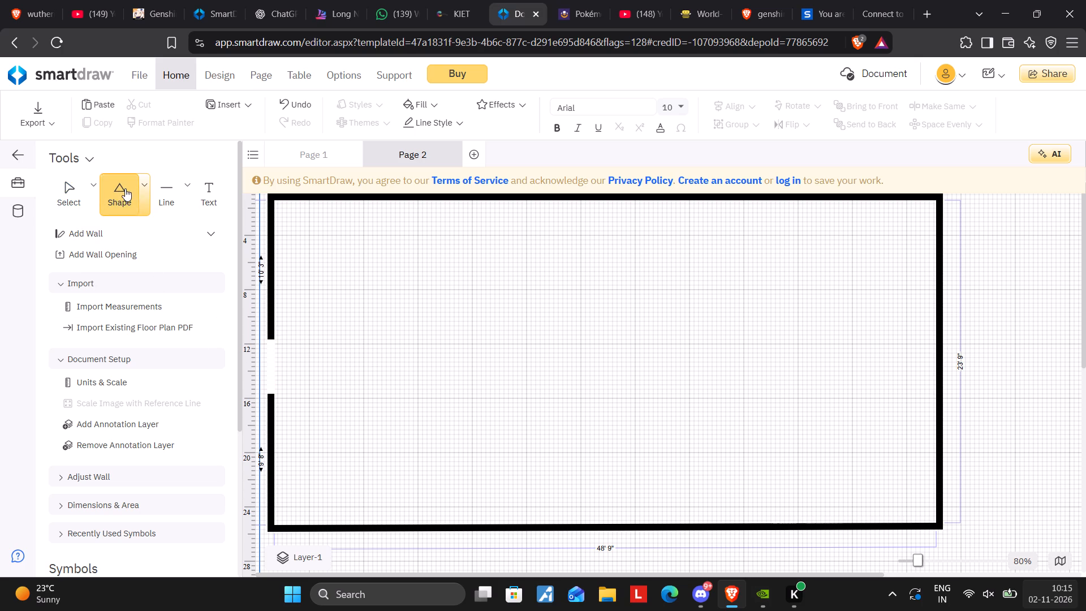
{"action": "left_click", "coordinate": [148, 180]}
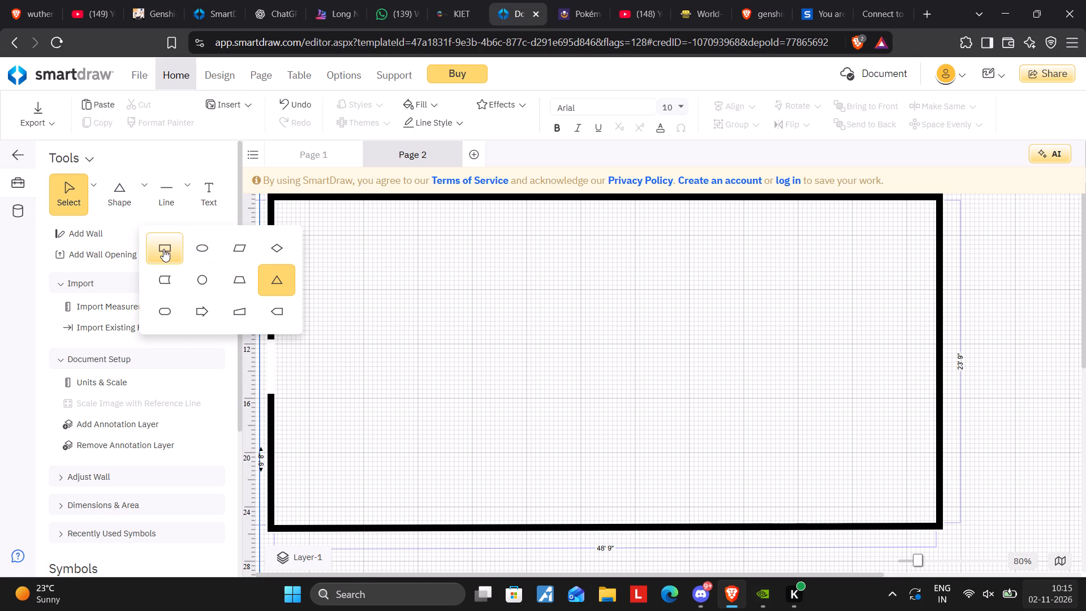
{"action": "left_click", "coordinate": [163, 249]}
{"action": "left_click_drag", "start_coordinate": [304, 396], "coordinate": [305, 399]}
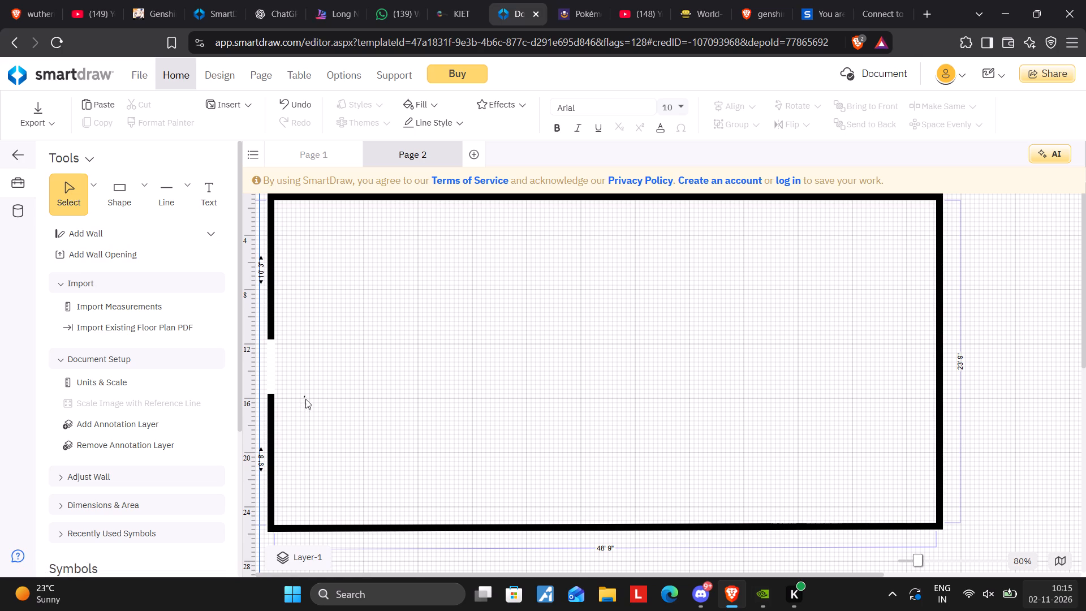
{"action": "left_click_drag", "start_coordinate": [305, 399], "coordinate": [308, 403]}
{"action": "left_click", "coordinate": [113, 184]}
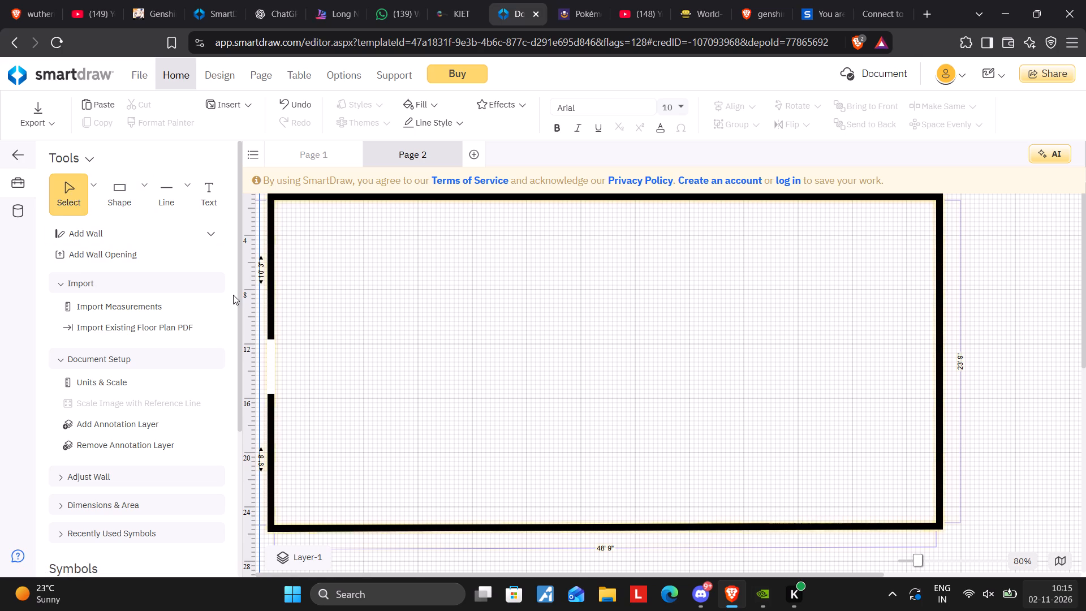
{"action": "left_click", "coordinate": [145, 192]}
{"action": "left_click", "coordinate": [159, 248]}
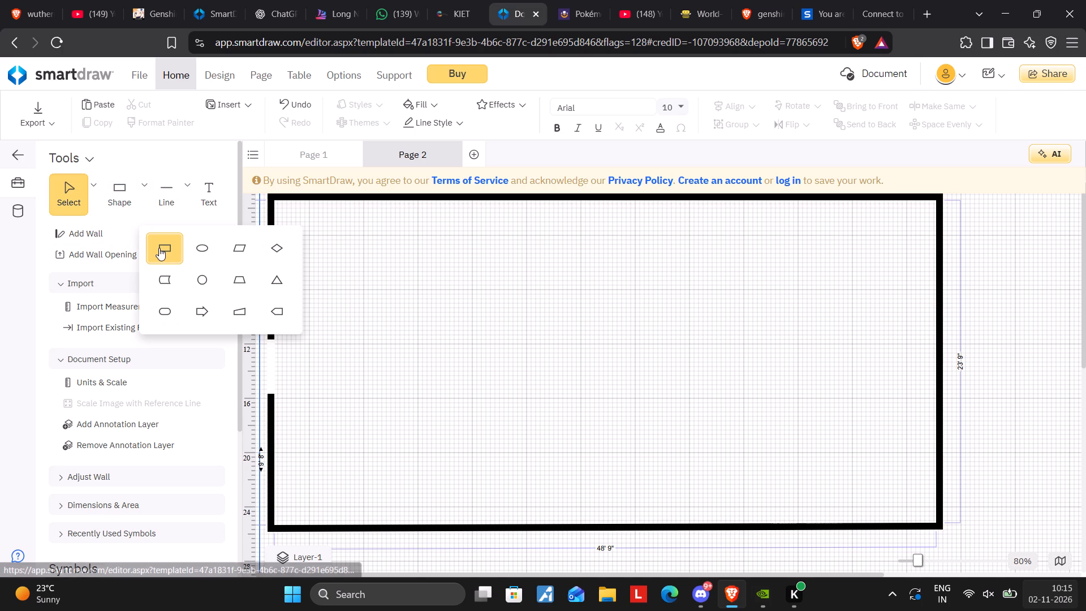
{"action": "left_click", "coordinate": [122, 196]}
{"action": "left_click", "coordinate": [144, 189]}
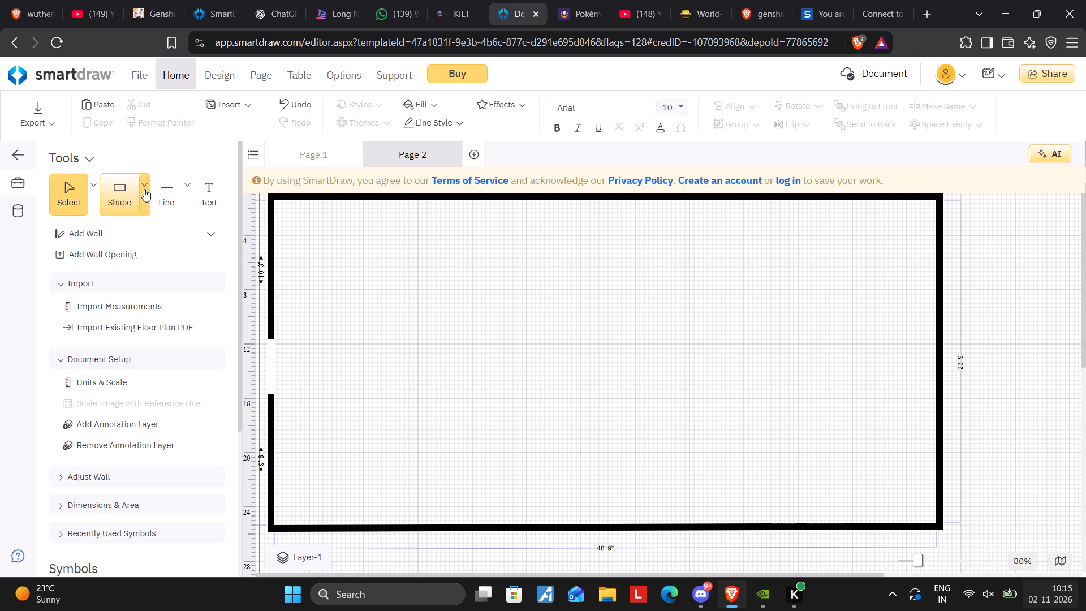
{"action": "left_click", "coordinate": [176, 248]}
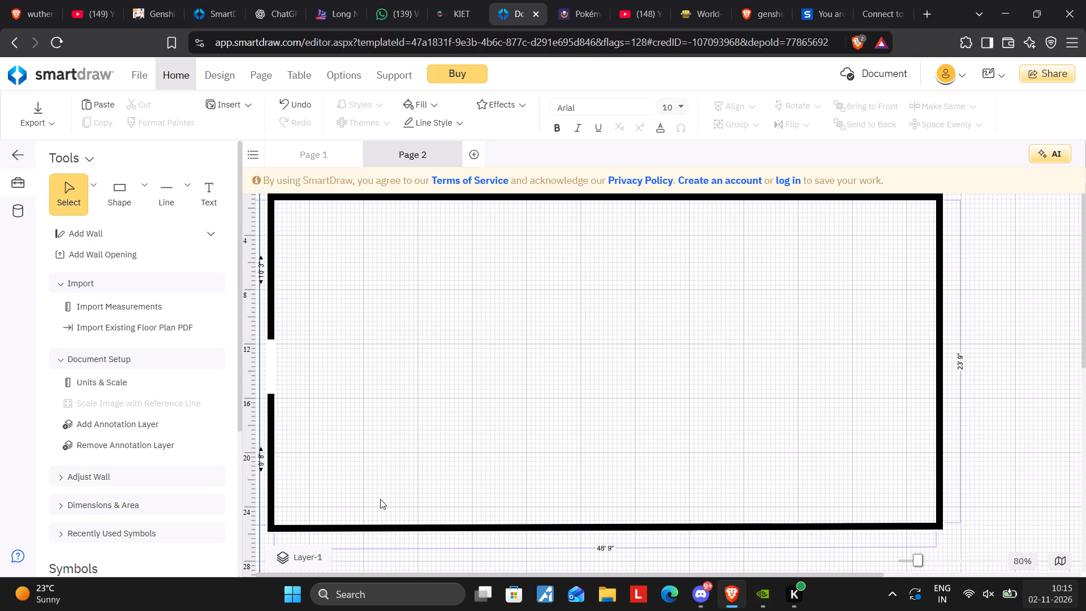
{"action": "left_click_drag", "start_coordinate": [117, 196], "coordinate": [313, 407]}
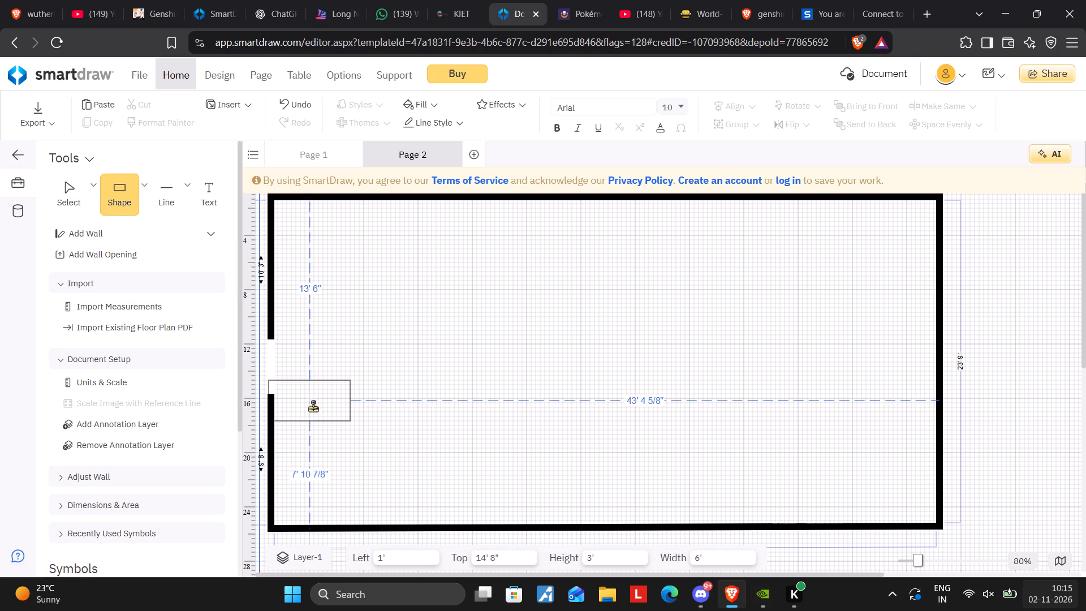
{"action": "left_click_drag", "start_coordinate": [313, 407], "coordinate": [340, 428]}
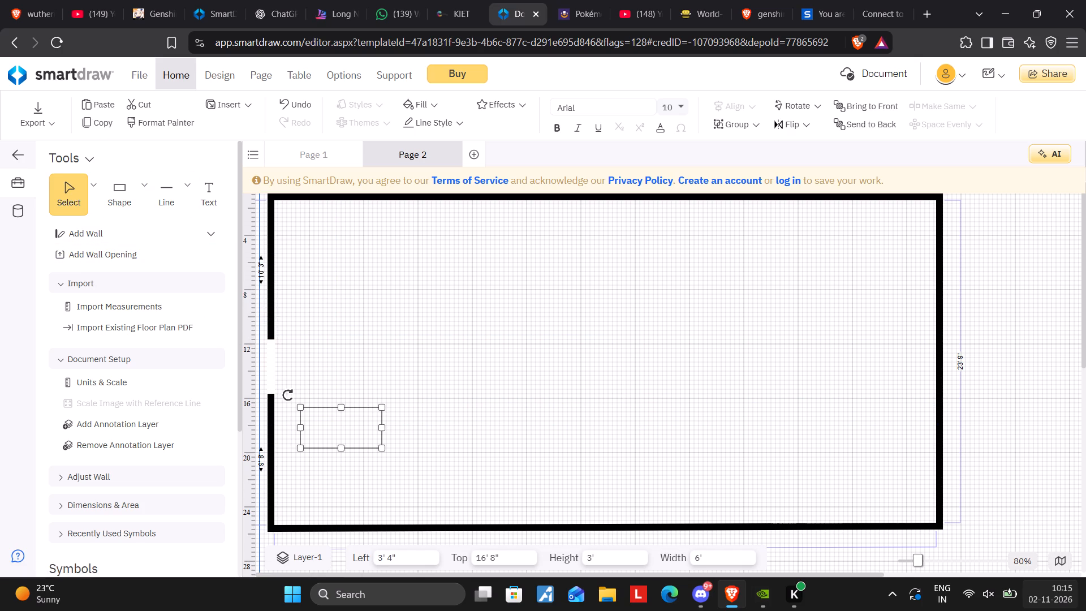
Rotate the rectangle a quarter turn so it stands upright and shrink it to about 2' 10" by 1' 6".
{"action": "left_click_drag", "start_coordinate": [288, 395], "coordinate": [363, 394]}
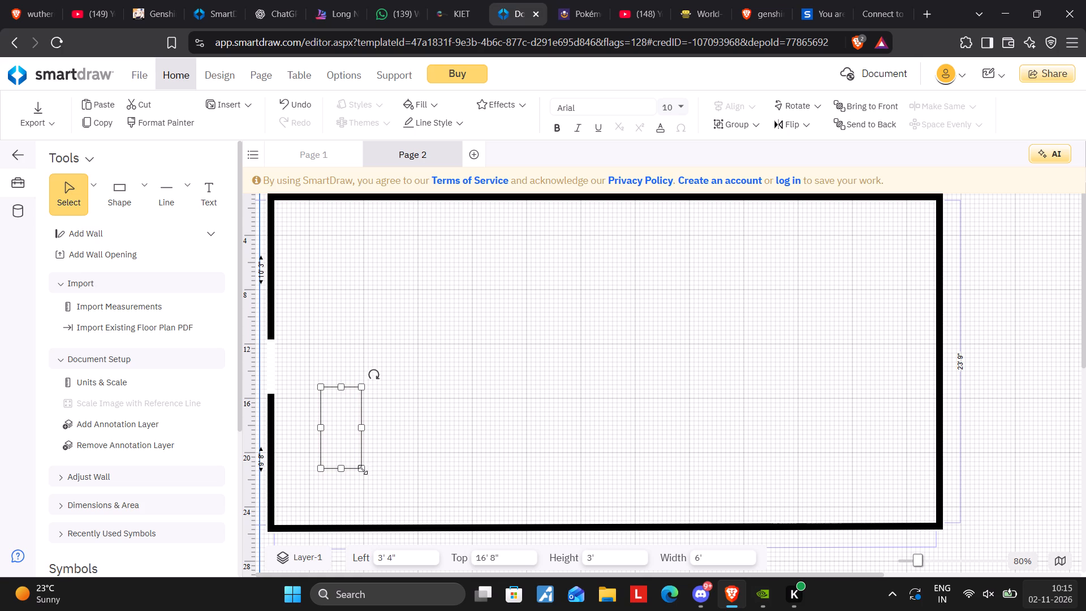
{"action": "left_click_drag", "start_coordinate": [363, 470], "coordinate": [342, 425]}
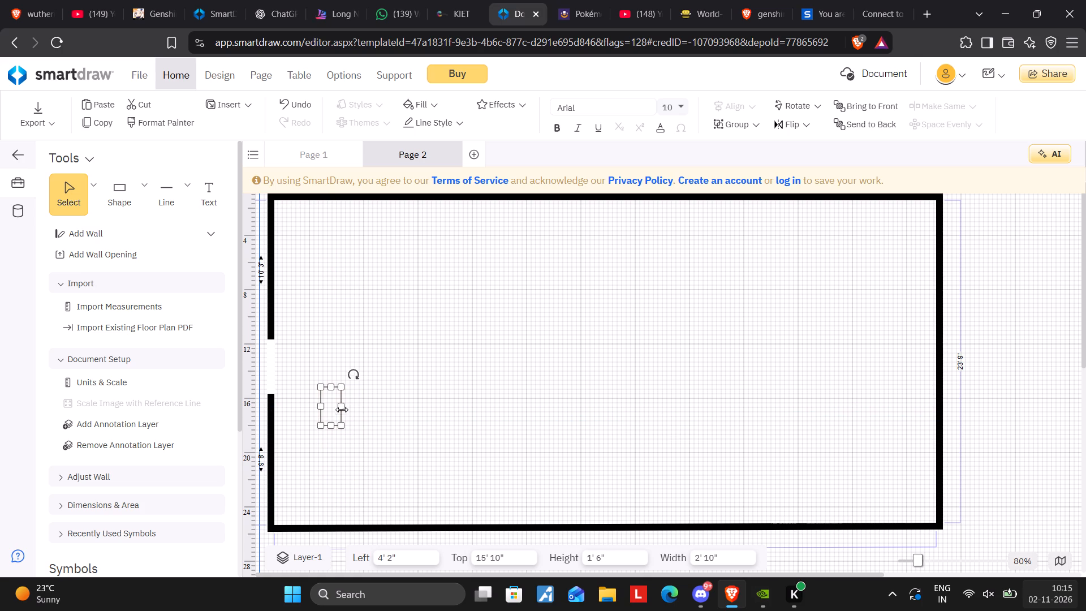
Move the upright rectangle against the inner face of the left wall, just below the opening.
{"action": "left_click_drag", "start_coordinate": [342, 415], "coordinate": [321, 440]}
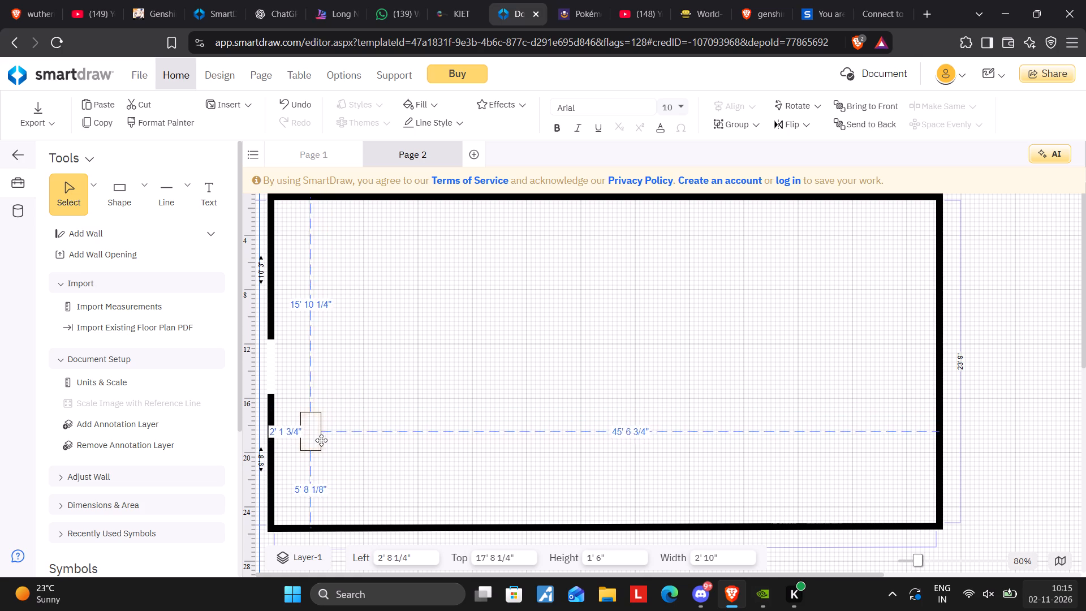
{"action": "left_click_drag", "start_coordinate": [321, 440], "coordinate": [294, 437]}
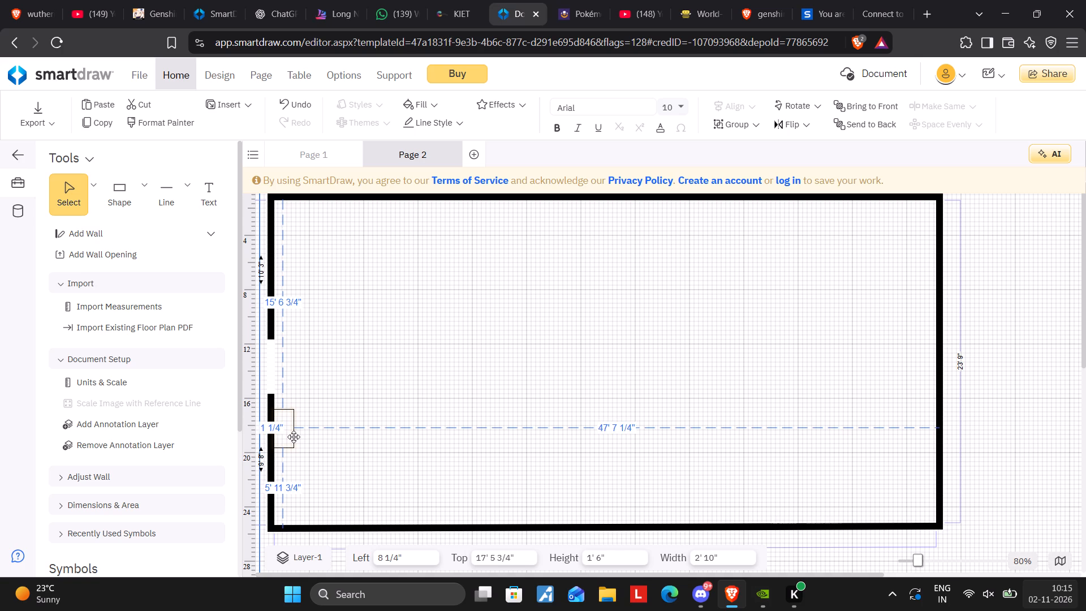
{"action": "left_click_drag", "start_coordinate": [294, 437], "coordinate": [295, 437]}
{"action": "left_click", "coordinate": [390, 384]}
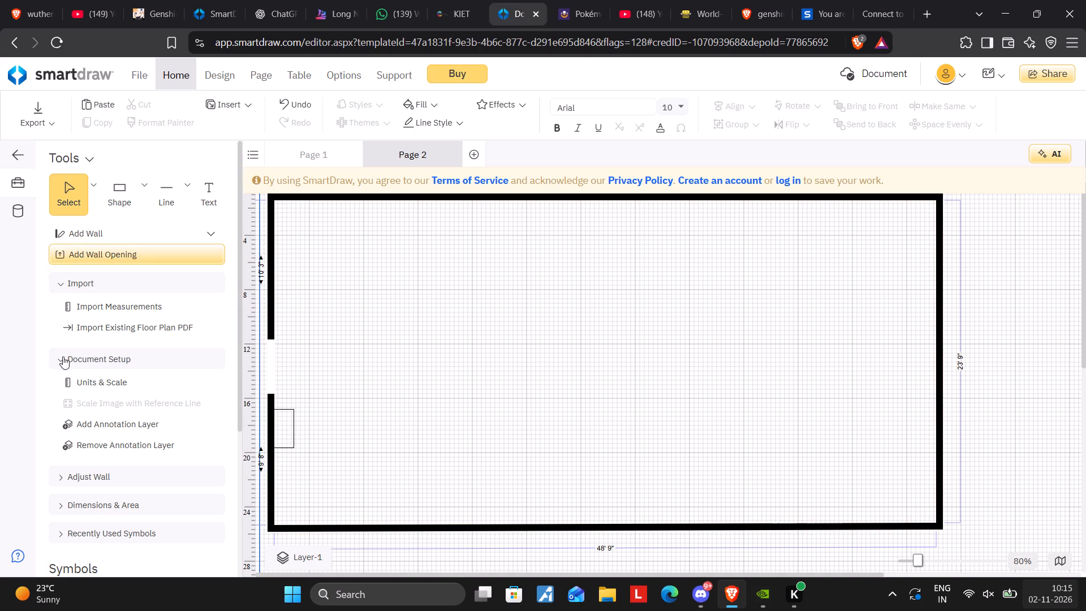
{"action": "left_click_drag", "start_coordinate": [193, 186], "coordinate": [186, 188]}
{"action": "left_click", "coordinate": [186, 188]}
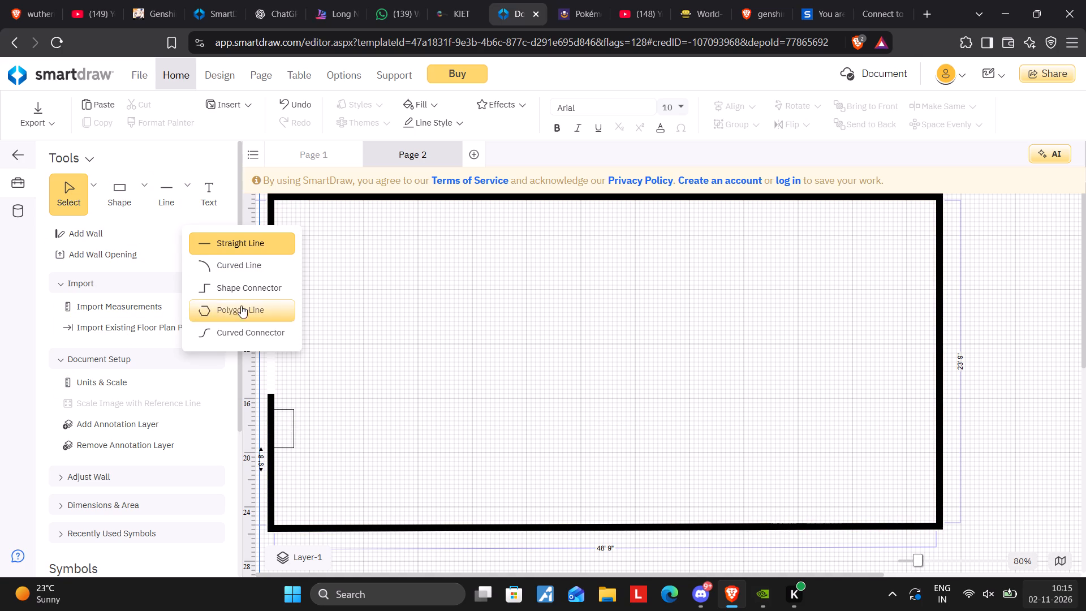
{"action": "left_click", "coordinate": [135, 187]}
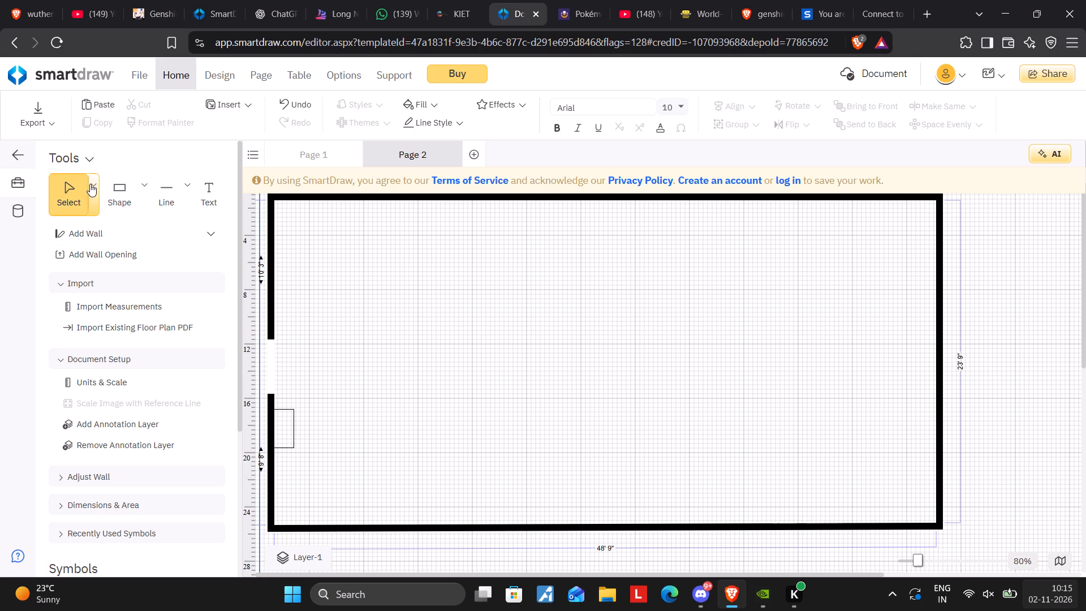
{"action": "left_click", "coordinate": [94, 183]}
Place a 6' by 3' ellipse shape over the small rectangle at the left wall.
{"action": "left_click", "coordinate": [140, 189]}
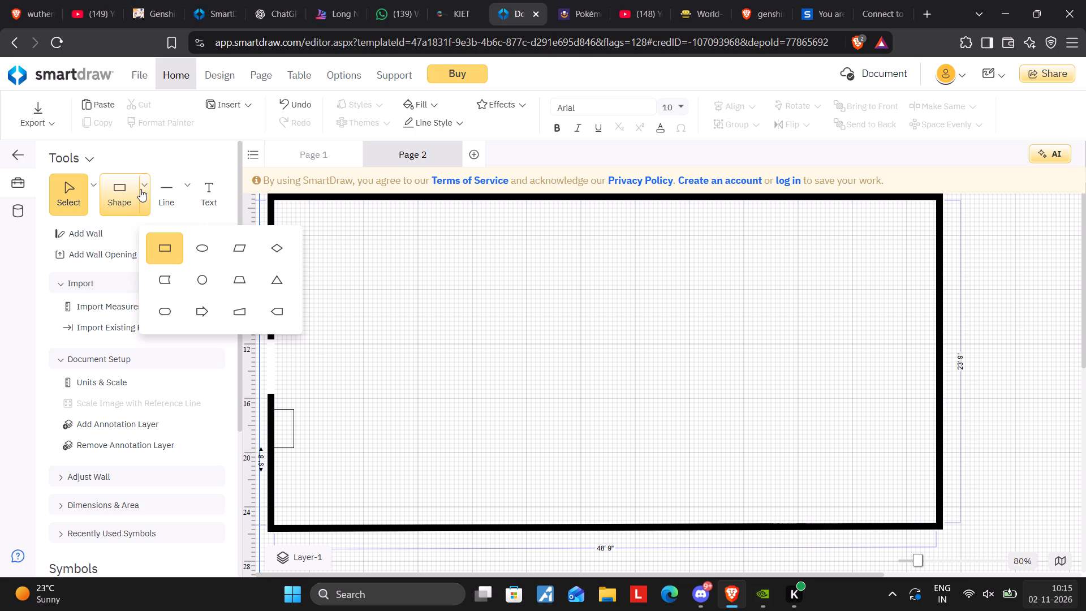
{"action": "left_click", "coordinate": [205, 249]}
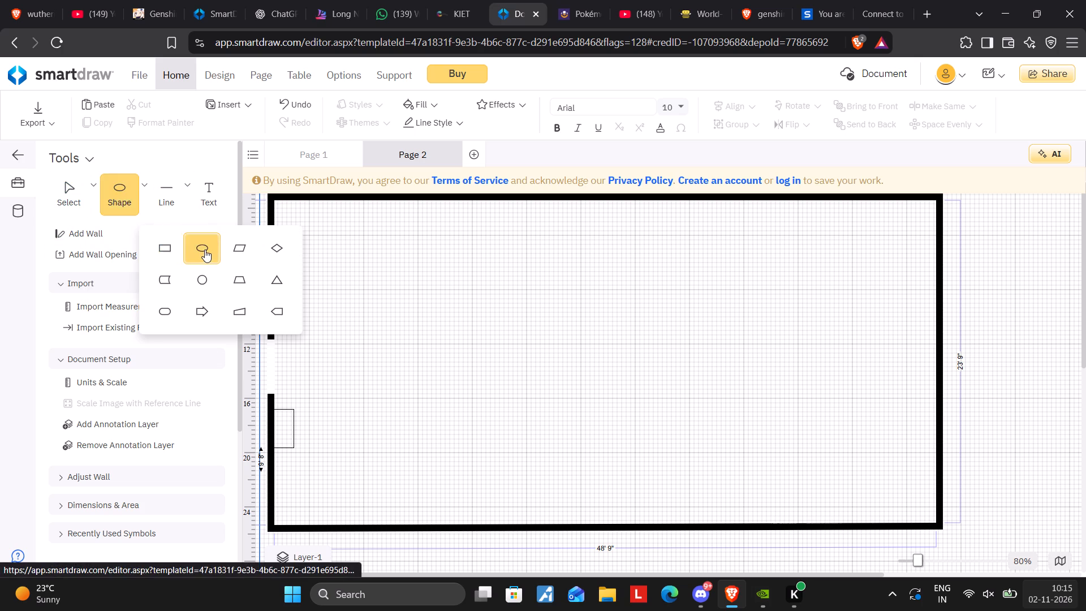
{"action": "left_click_drag", "start_coordinate": [124, 188], "coordinate": [276, 413]}
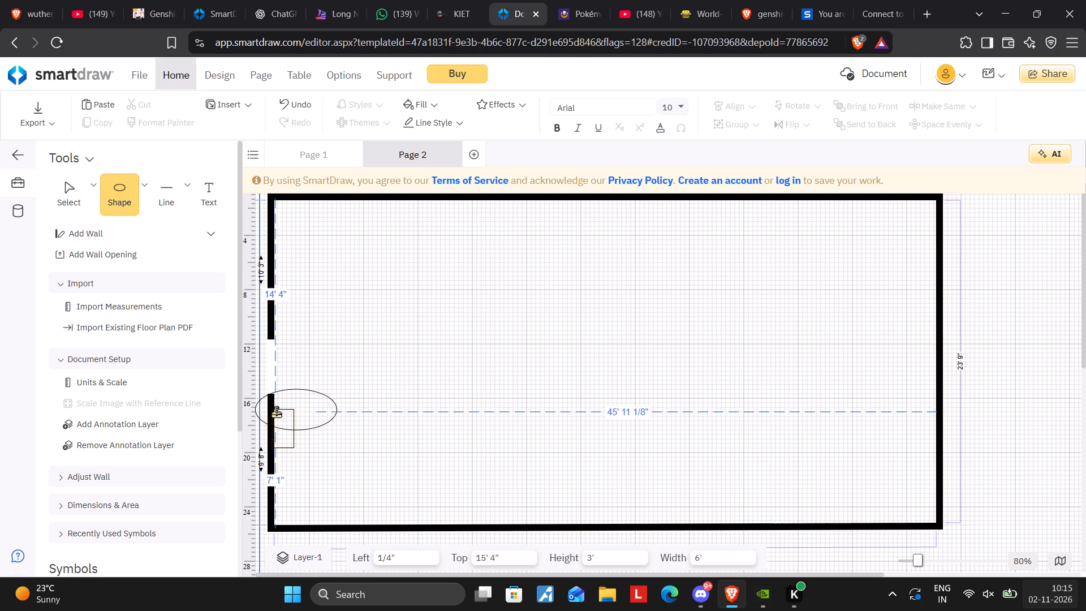
{"action": "left_click_drag", "start_coordinate": [276, 413], "coordinate": [286, 425]}
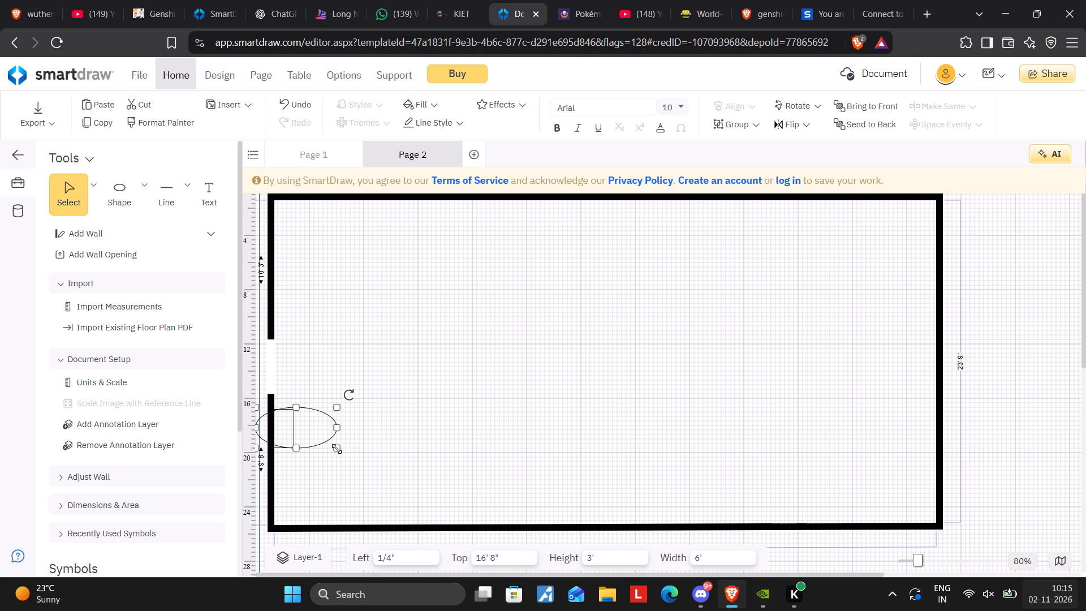
Shrink the ellipse to about 11 3/4" wide and 8" high.
{"action": "left_click_drag", "start_coordinate": [337, 449], "coordinate": [270, 418]}
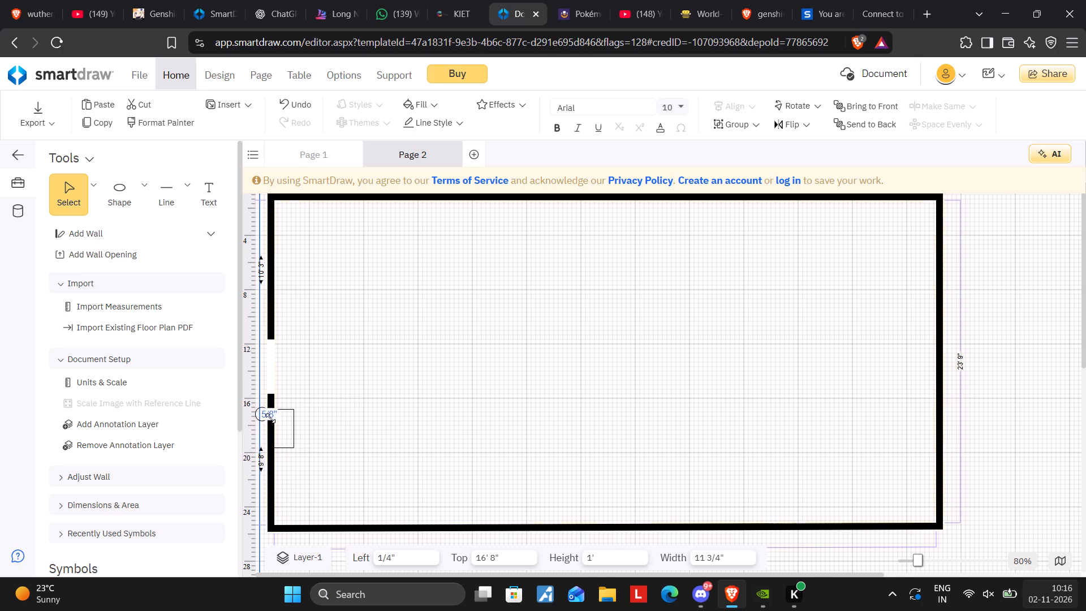
{"action": "left_click_drag", "start_coordinate": [270, 418], "coordinate": [268, 418]}
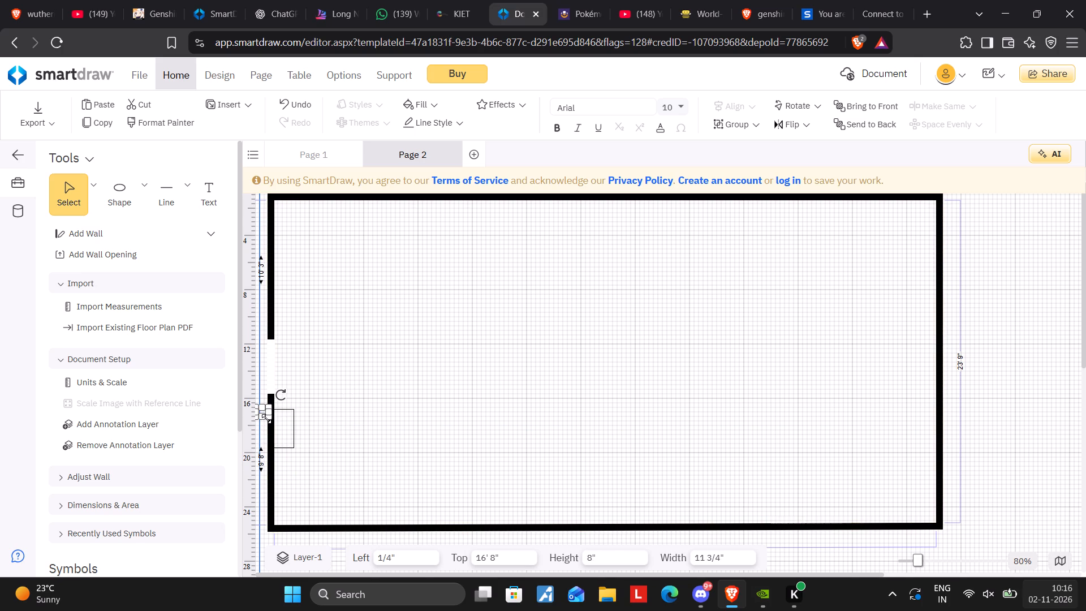
{"action": "left_click", "coordinate": [267, 418]}
Move the small ellipse off the left wall into the upper end of the upright rectangle.
{"action": "left_click_drag", "start_coordinate": [263, 413], "coordinate": [275, 416]}
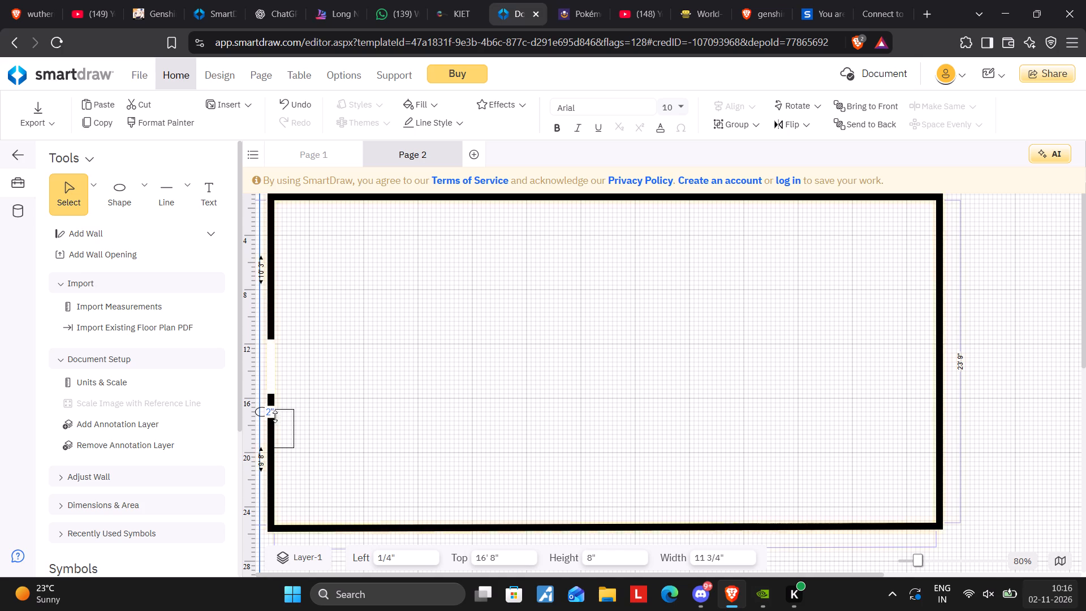
{"action": "left_click_drag", "start_coordinate": [275, 416], "coordinate": [274, 416]}
{"action": "left_click", "coordinate": [400, 382]}
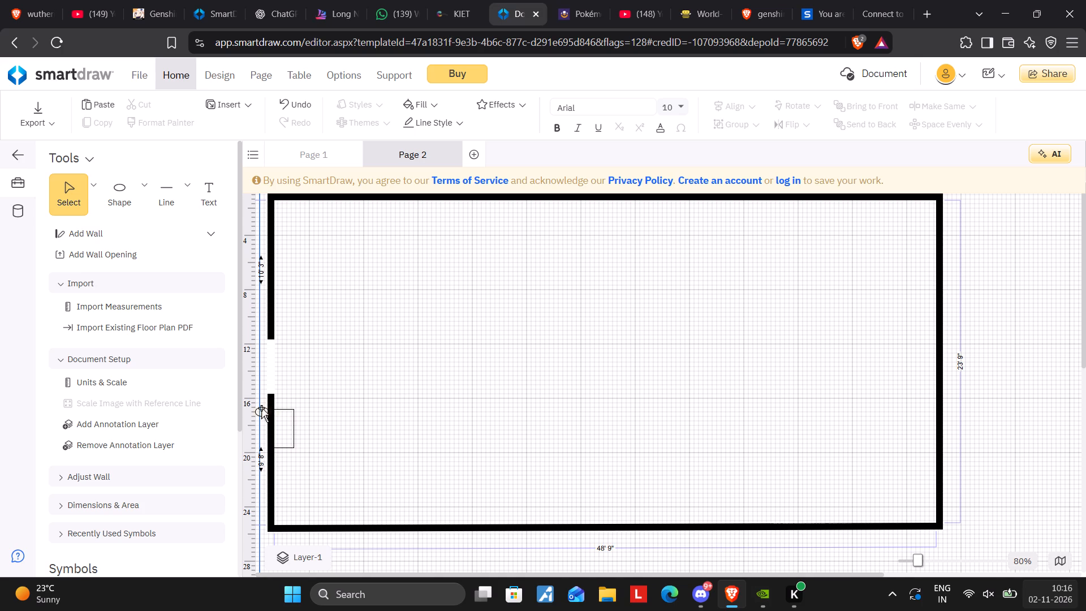
{"action": "left_click_drag", "start_coordinate": [261, 408], "coordinate": [283, 410]}
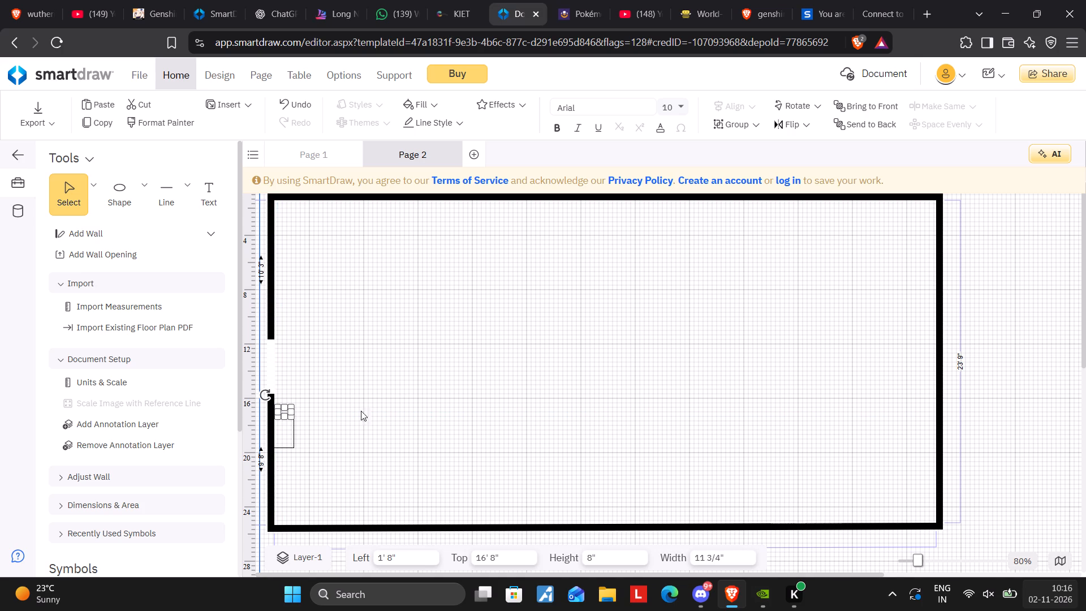
{"action": "left_click", "coordinate": [385, 386]}
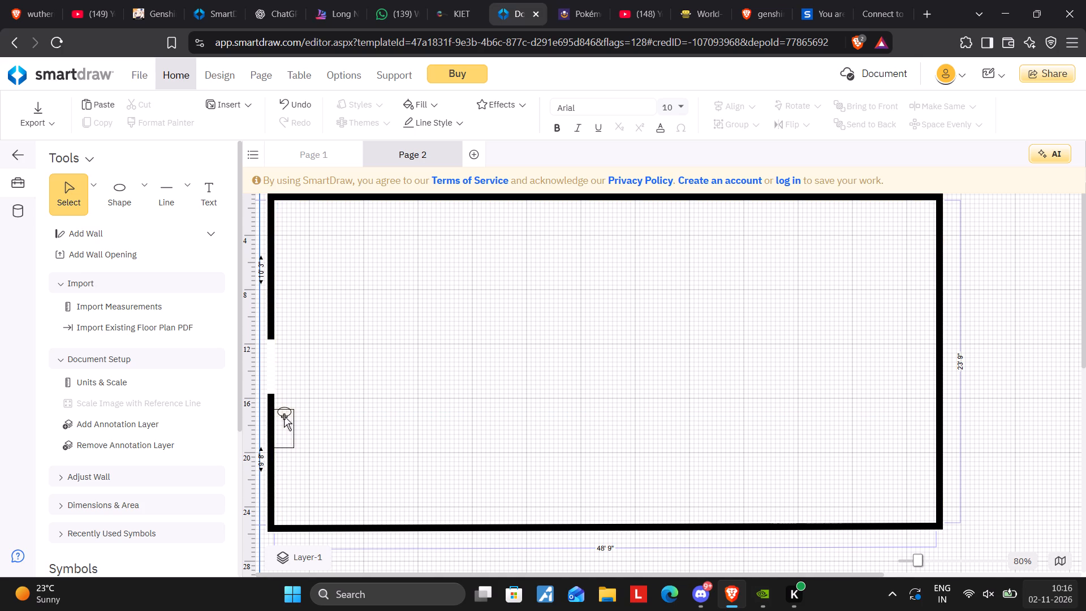
{"action": "left_click", "coordinate": [284, 416]}
{"action": "left_click", "coordinate": [358, 394]}
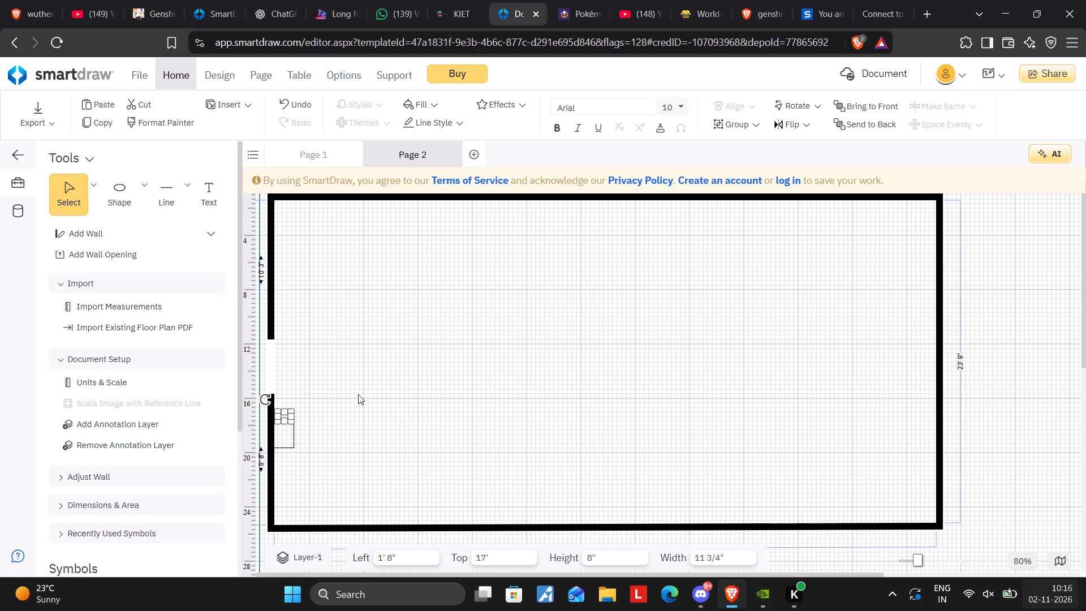
Add a second ellipse in the open floor area and shrink it to about 1' wide and 8" high.
{"action": "left_click", "coordinate": [146, 184]}
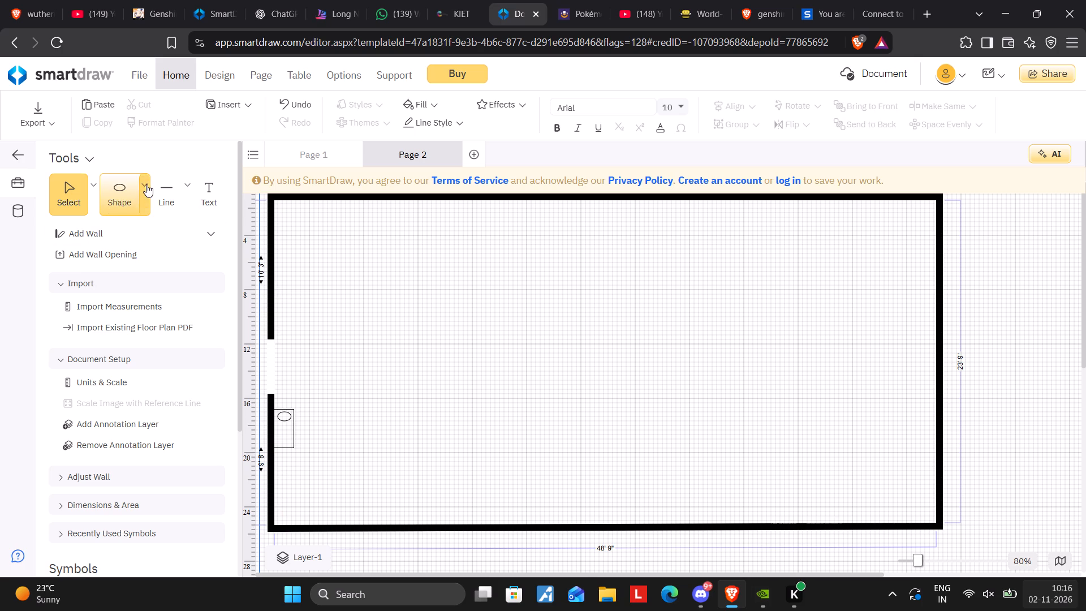
{"action": "left_click_drag", "start_coordinate": [113, 191], "coordinate": [387, 385]}
{"action": "left_click_drag", "start_coordinate": [428, 408], "coordinate": [372, 385]}
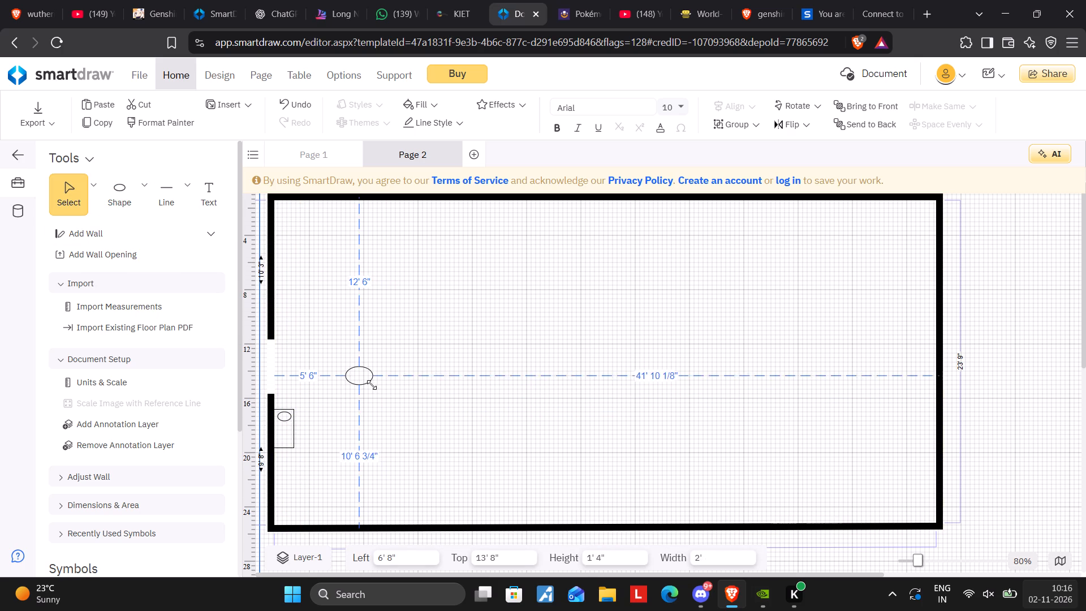
{"action": "left_click_drag", "start_coordinate": [372, 385], "coordinate": [362, 379]}
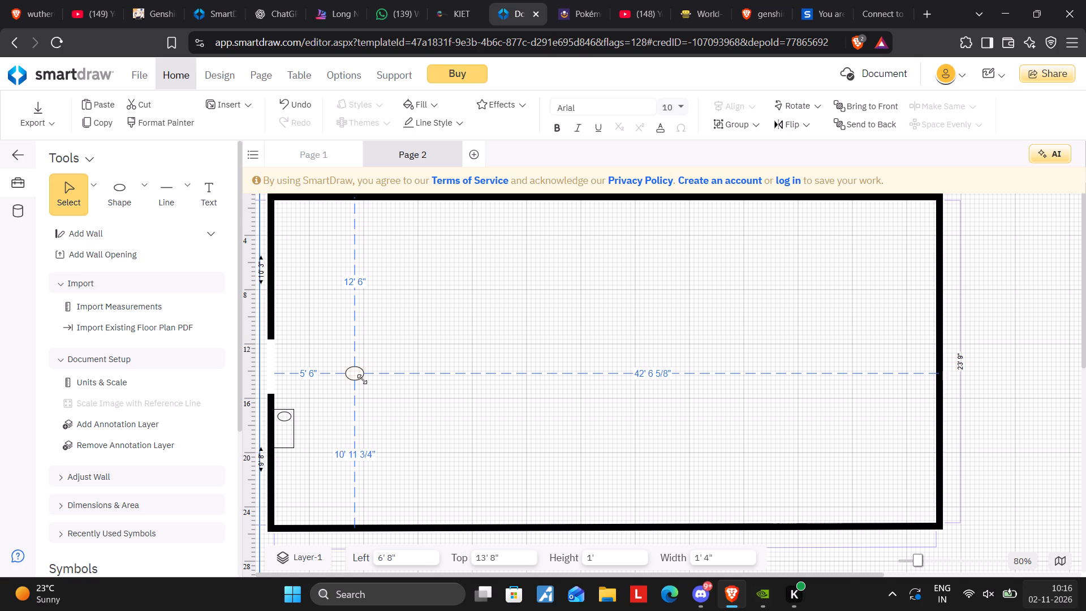
{"action": "left_click_drag", "start_coordinate": [362, 379], "coordinate": [360, 377]}
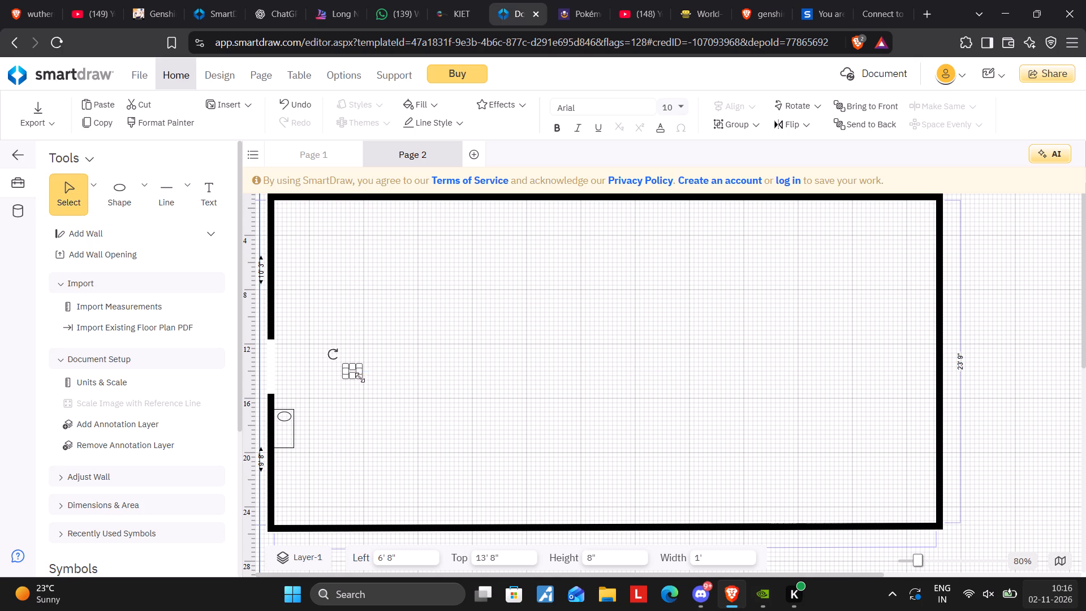
{"action": "left_click", "coordinate": [435, 389]}
Move the second small ellipse into the upright rectangle, directly below the first ellipse.
{"action": "left_click_drag", "start_coordinate": [350, 366], "coordinate": [281, 423]}
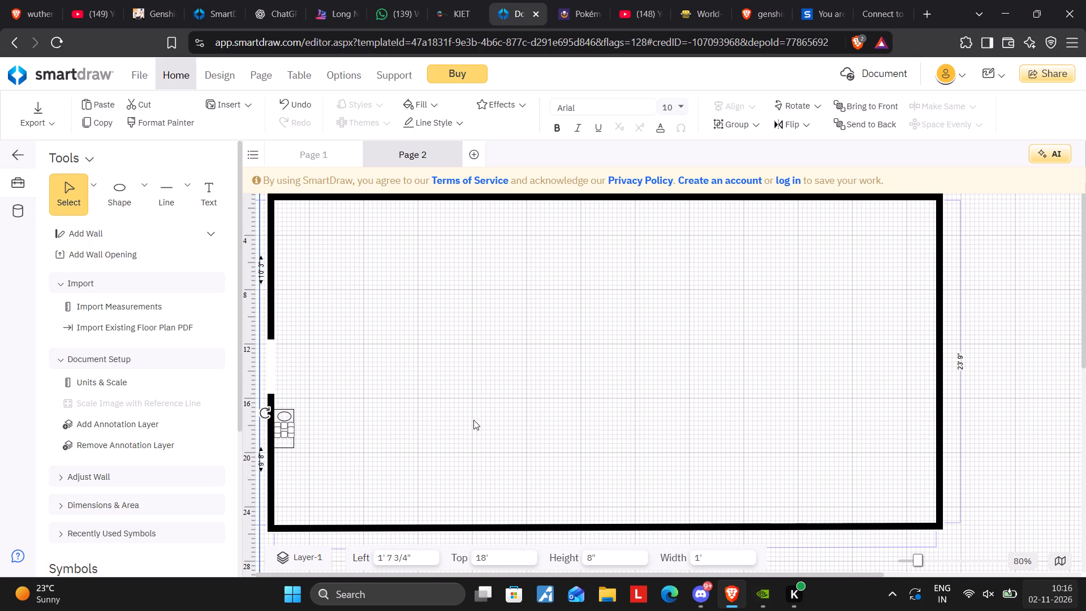
{"action": "left_click", "coordinate": [477, 420]}
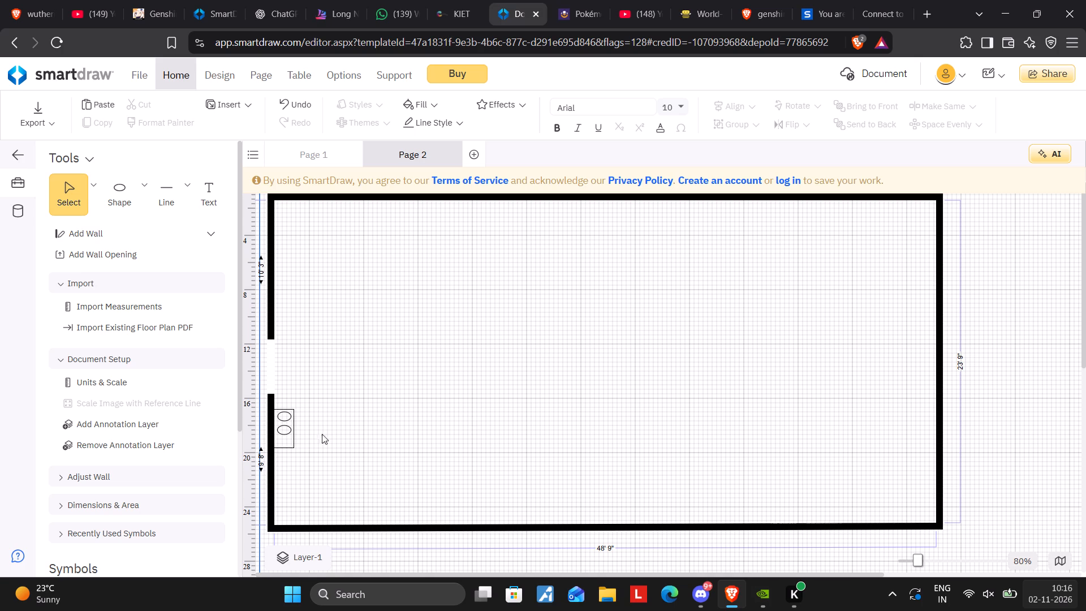
{"action": "left_click", "coordinate": [286, 435]}
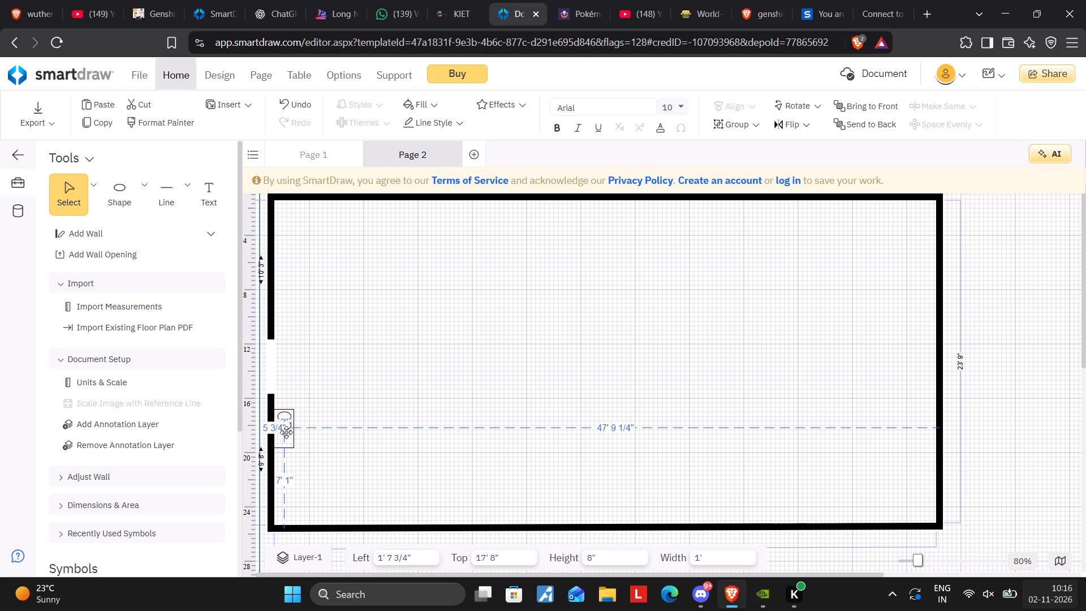
{"action": "left_click", "coordinate": [501, 401]}
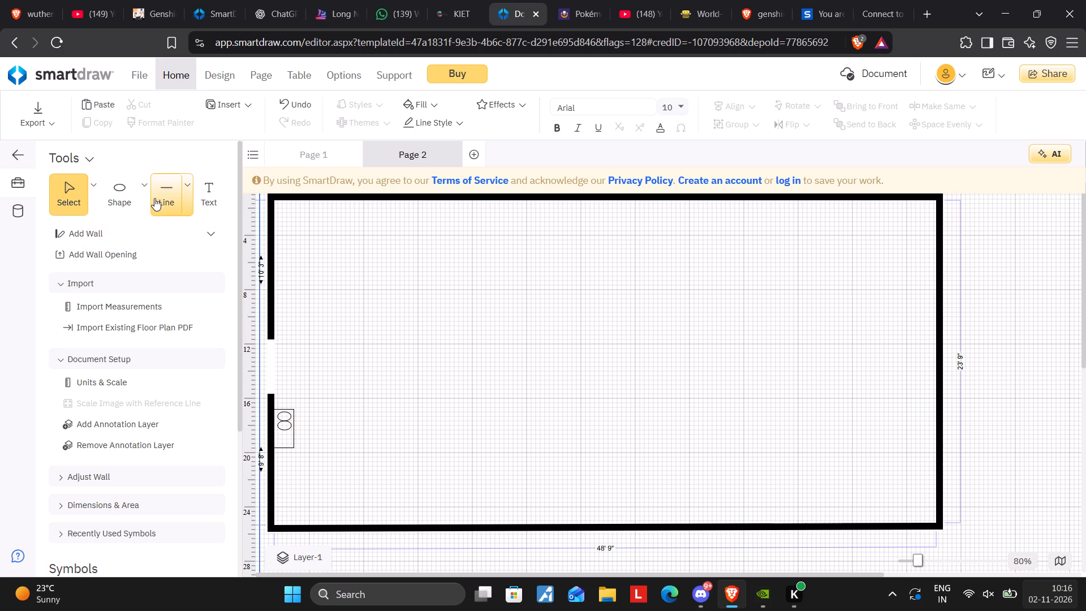
Draw a horizontal interior wall about 9' 3" long from the left wall, above the existing opening.
{"action": "left_click", "coordinate": [110, 255]}
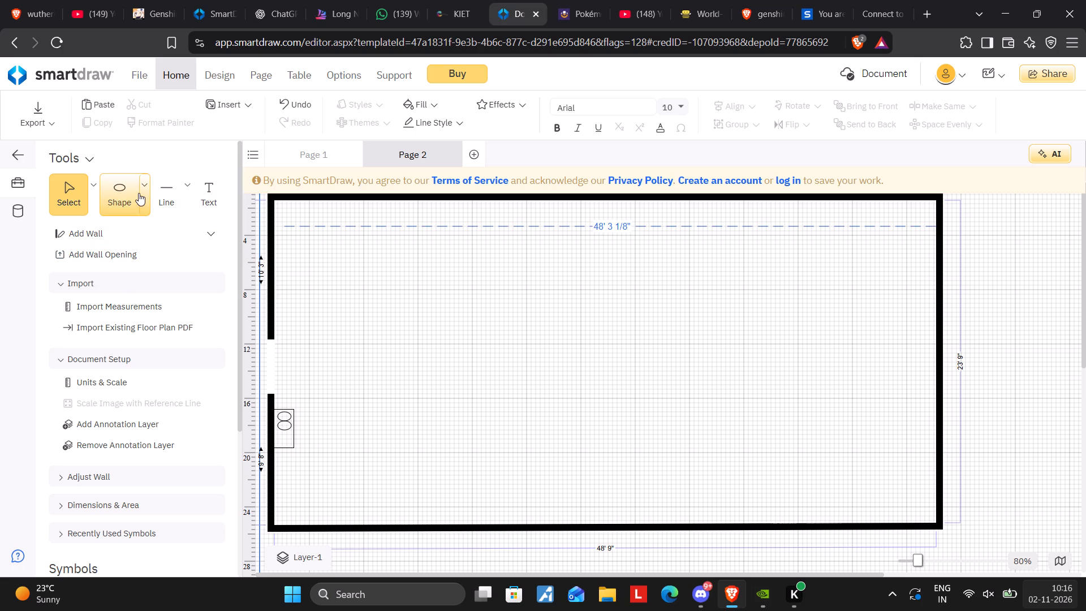
{"action": "left_click", "coordinate": [97, 233]}
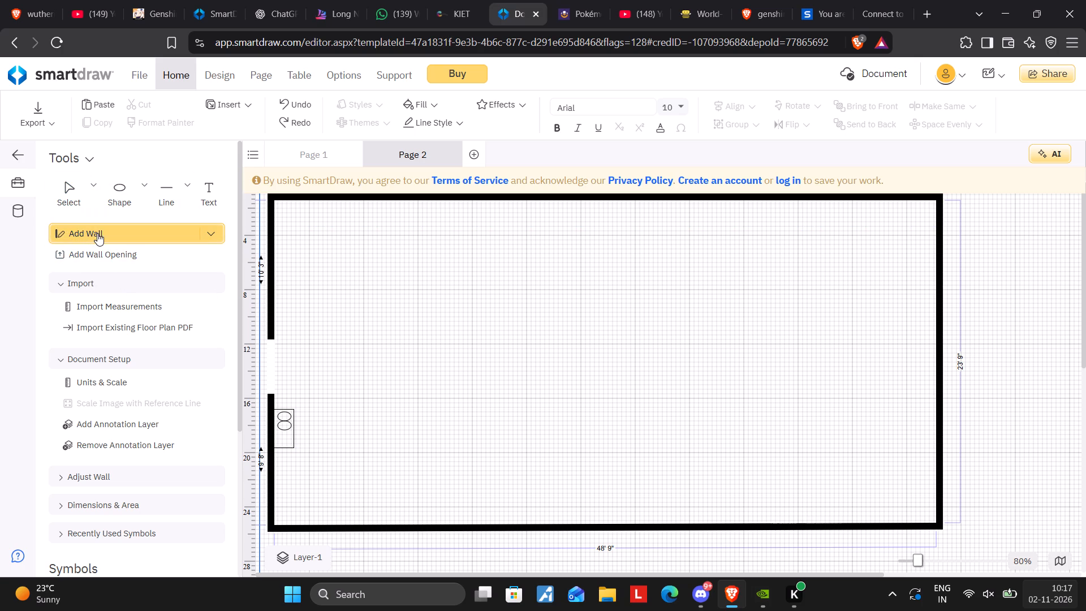
{"action": "left_click_drag", "start_coordinate": [273, 284], "coordinate": [288, 284]}
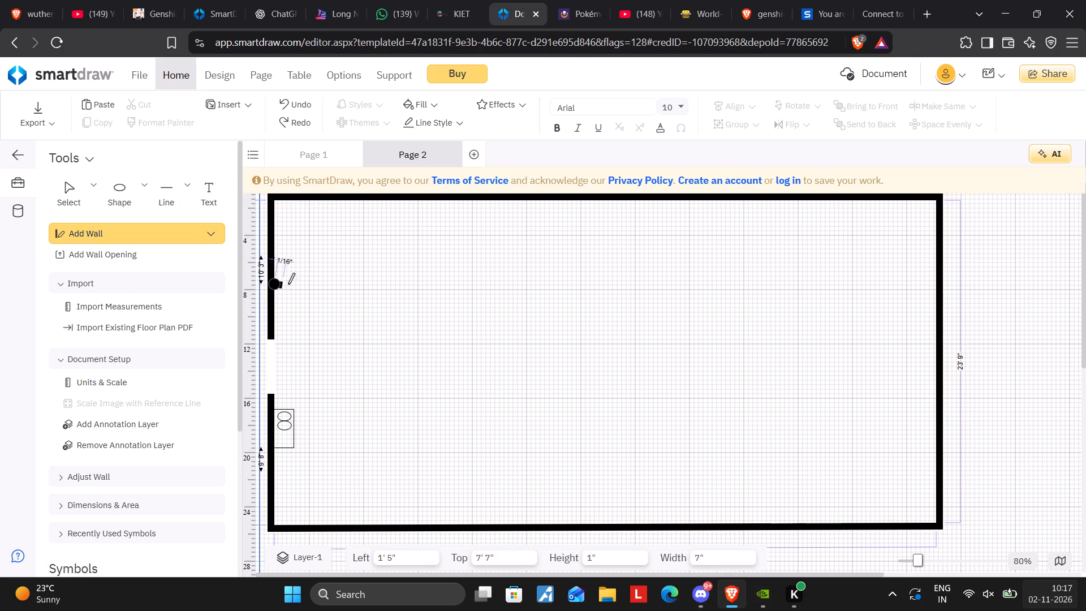
{"action": "left_click_drag", "start_coordinate": [288, 284], "coordinate": [402, 285]}
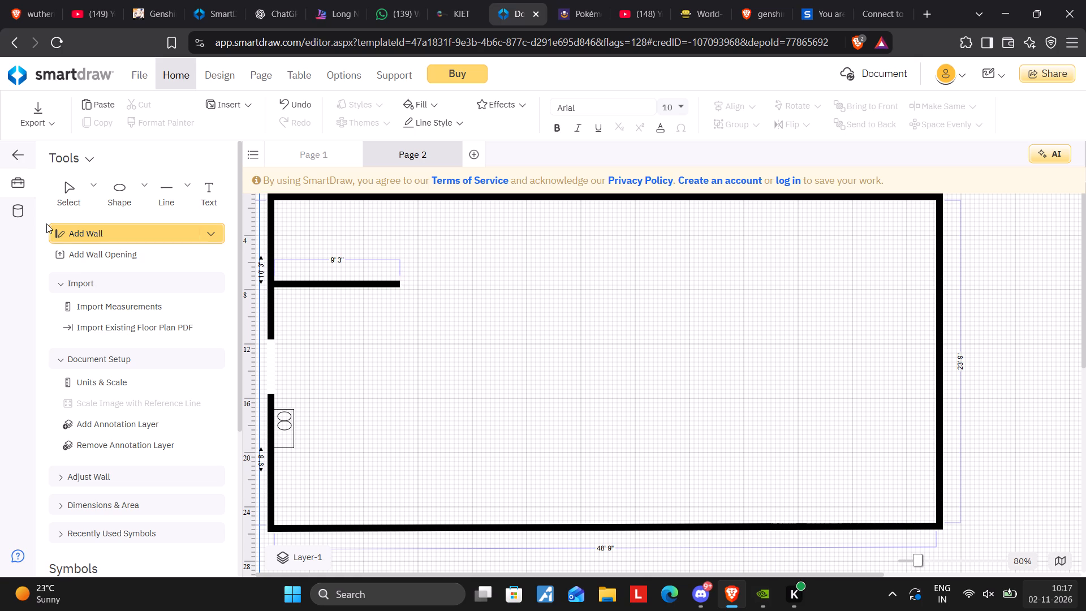
Draw a vertical wall about 7' 9" long from the interior wall's free end up to the top wall, enclosing a corner room.
{"action": "left_click", "coordinate": [123, 238]}
{"action": "left_click", "coordinate": [123, 238]}
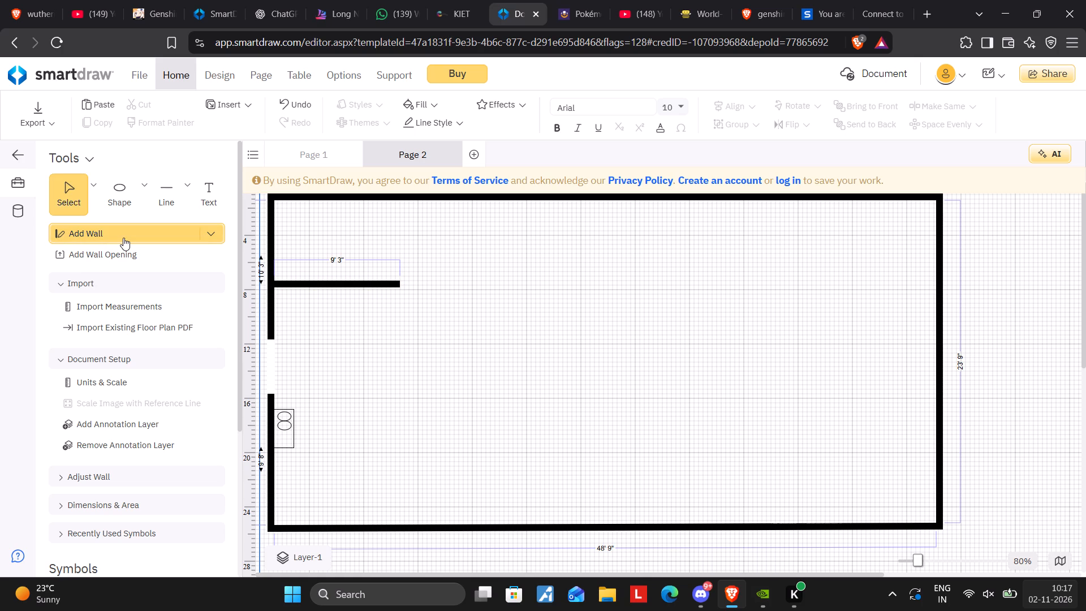
{"action": "left_click_drag", "start_coordinate": [400, 286], "coordinate": [398, 167]}
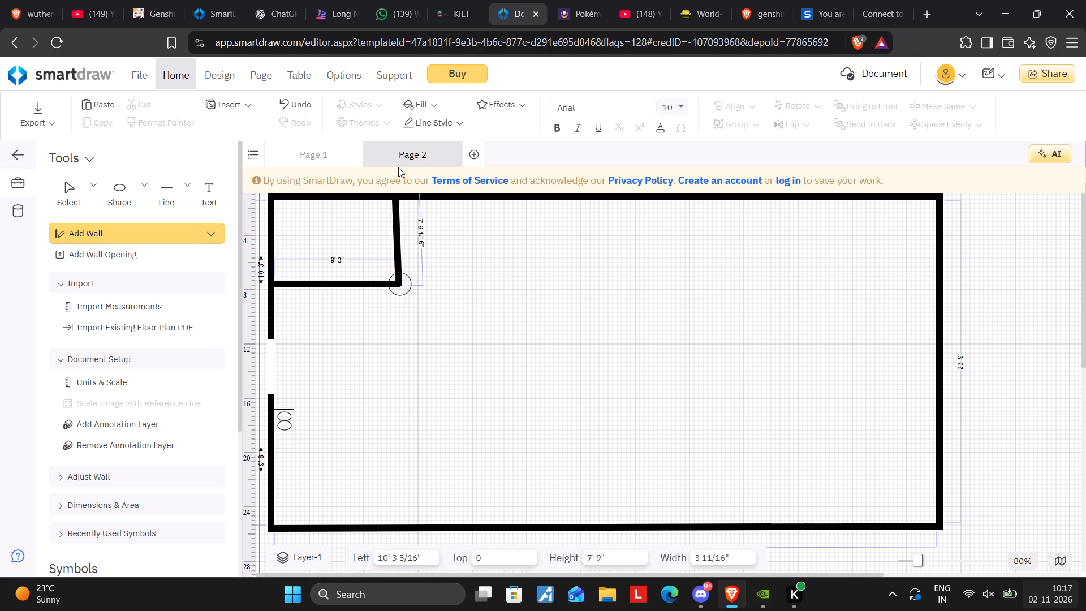
{"action": "left_click_drag", "start_coordinate": [398, 167], "coordinate": [400, 167]}
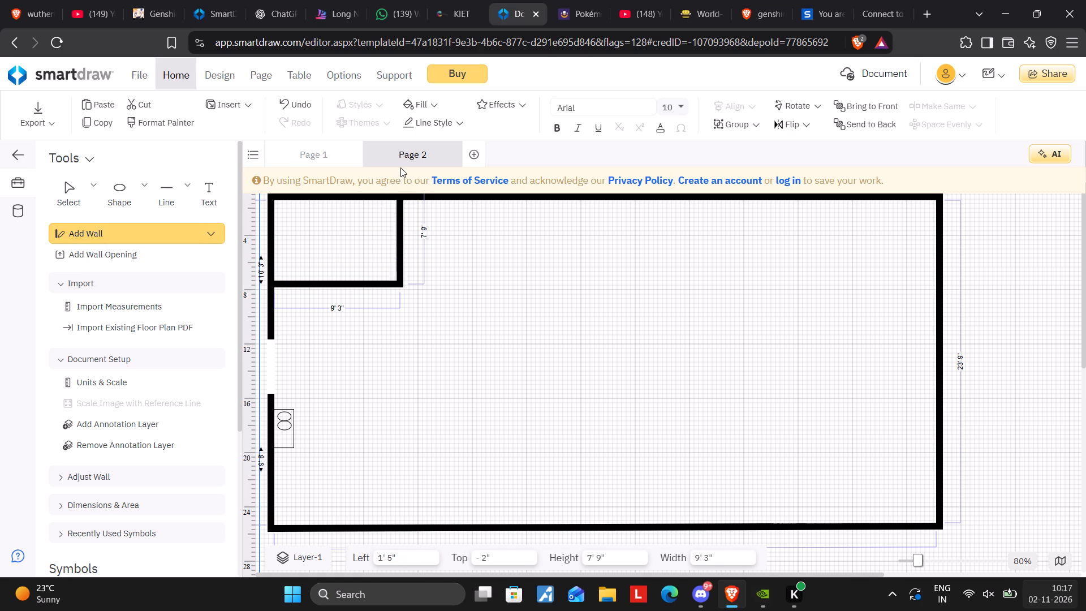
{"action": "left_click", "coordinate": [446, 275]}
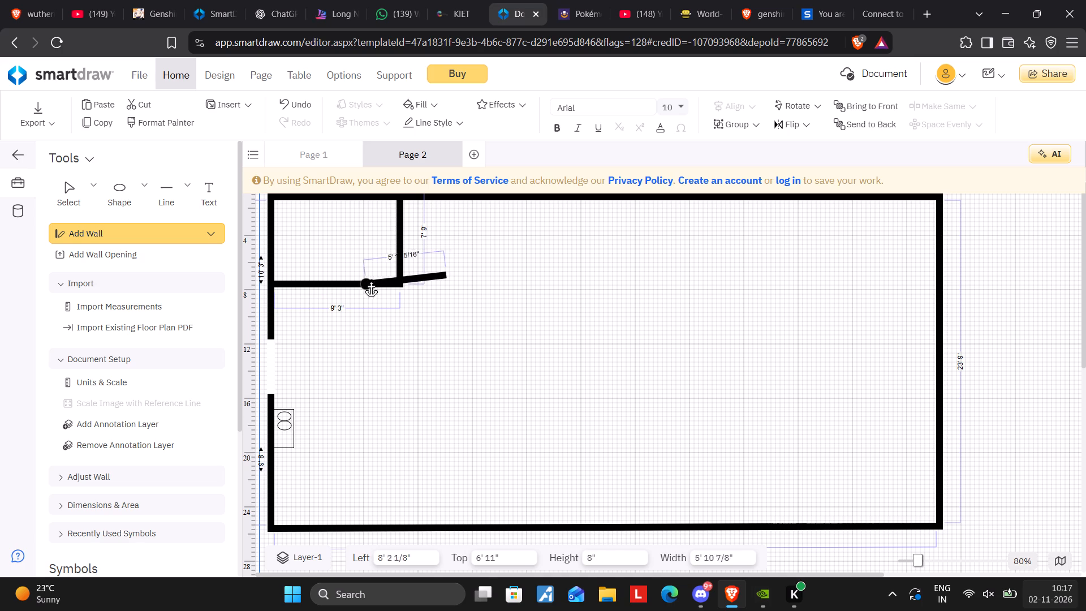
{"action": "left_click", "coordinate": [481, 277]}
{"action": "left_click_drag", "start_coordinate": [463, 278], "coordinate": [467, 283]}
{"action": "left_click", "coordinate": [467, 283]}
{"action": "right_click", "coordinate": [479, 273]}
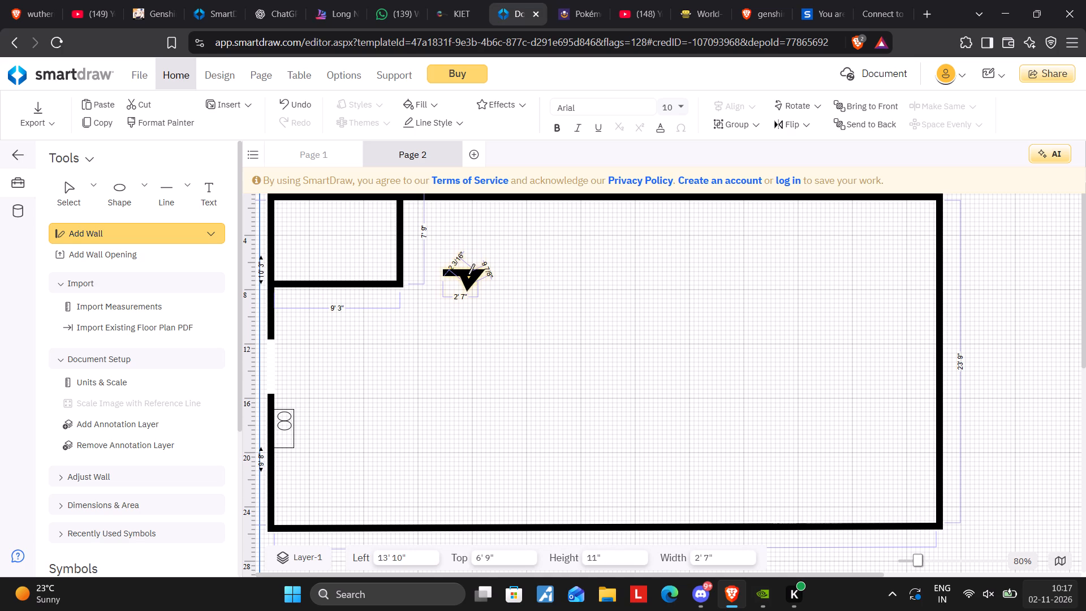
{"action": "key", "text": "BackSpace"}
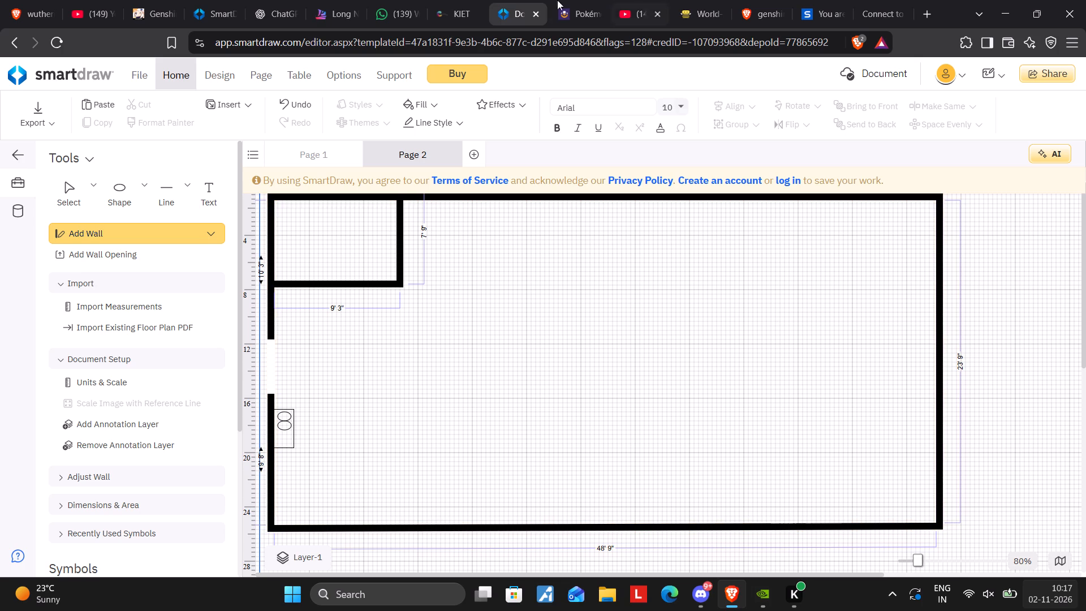
Add a 4' wall opening in the corner room's bottom wall, about 1' 7" from the left wall.
{"action": "left_click", "coordinate": [153, 259]}
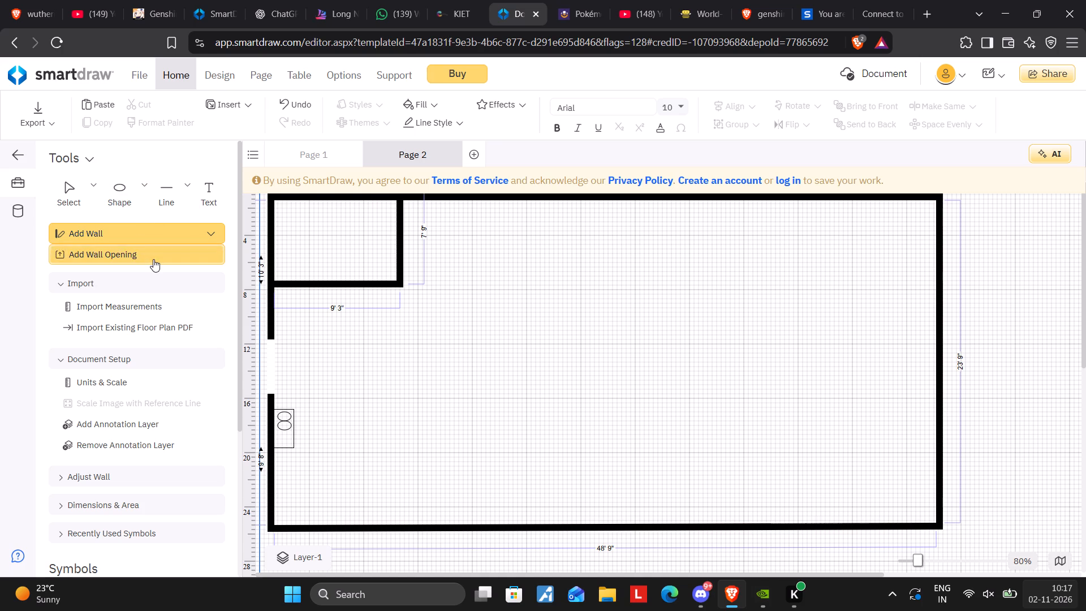
{"action": "left_click", "coordinate": [325, 276]}
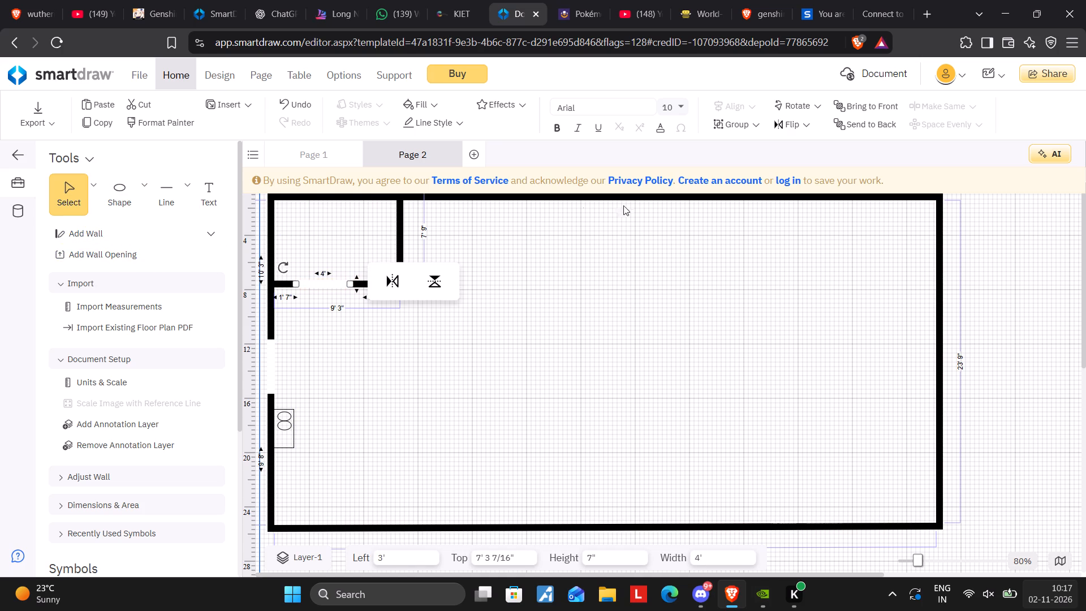
{"action": "left_click", "coordinate": [630, 204]}
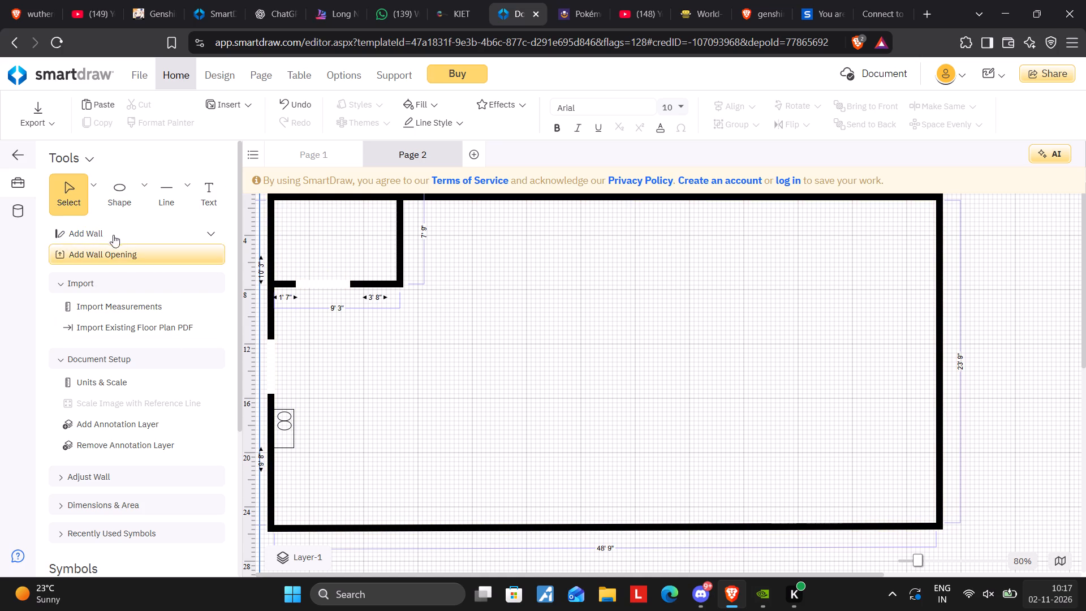
Place a 6' by 3' ellipse in the corner room, close to its top and left walls.
{"action": "left_click_drag", "start_coordinate": [116, 197], "coordinate": [312, 240]}
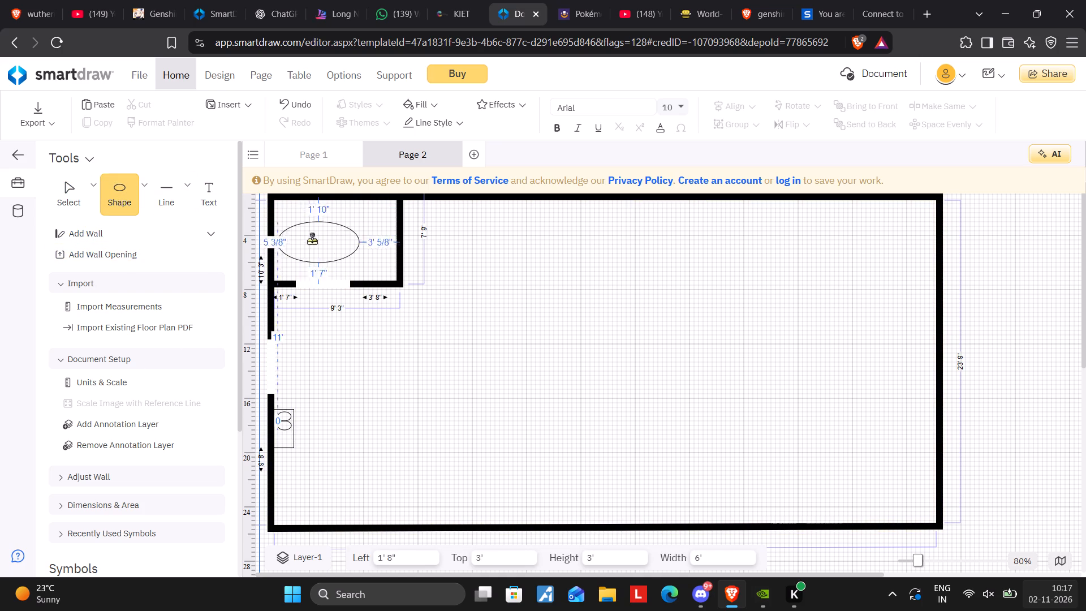
{"action": "left_click_drag", "start_coordinate": [312, 240], "coordinate": [318, 222]}
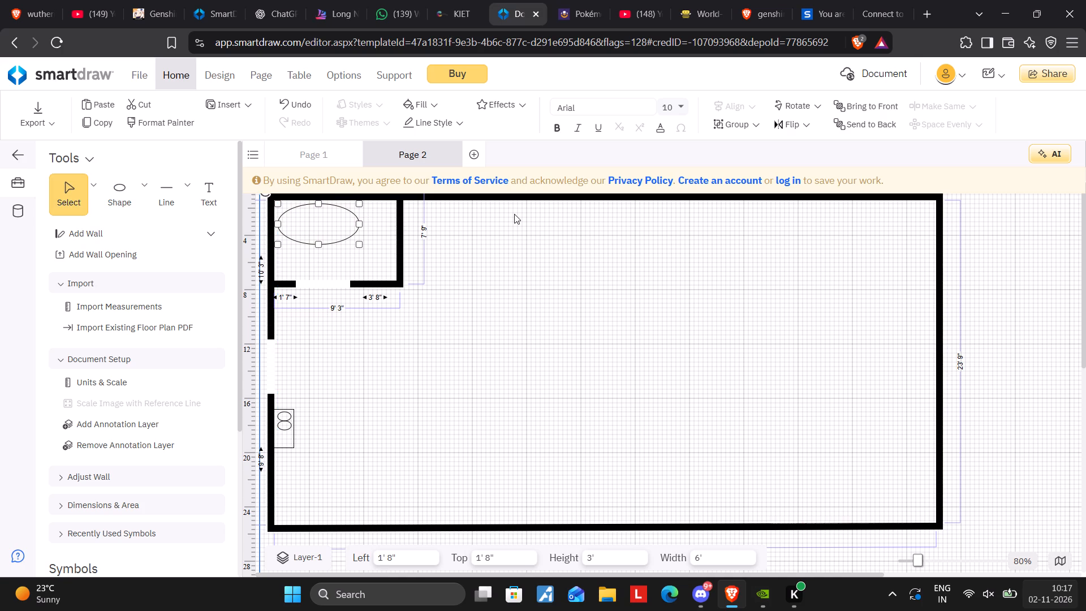
{"action": "left_click", "coordinate": [514, 214]}
Add another ellipse in the corner room and shrink it to a circle about 1' across.
{"action": "left_click_drag", "start_coordinate": [112, 186], "coordinate": [340, 248]}
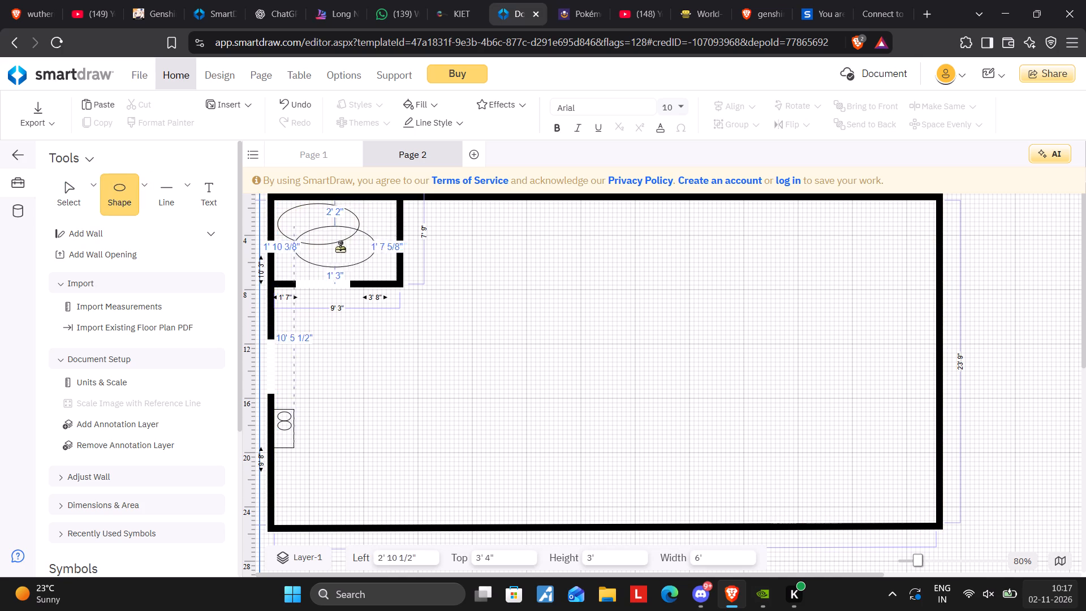
{"action": "left_click_drag", "start_coordinate": [340, 248], "coordinate": [349, 253]}
{"action": "left_click_drag", "start_coordinate": [393, 273], "coordinate": [333, 251]}
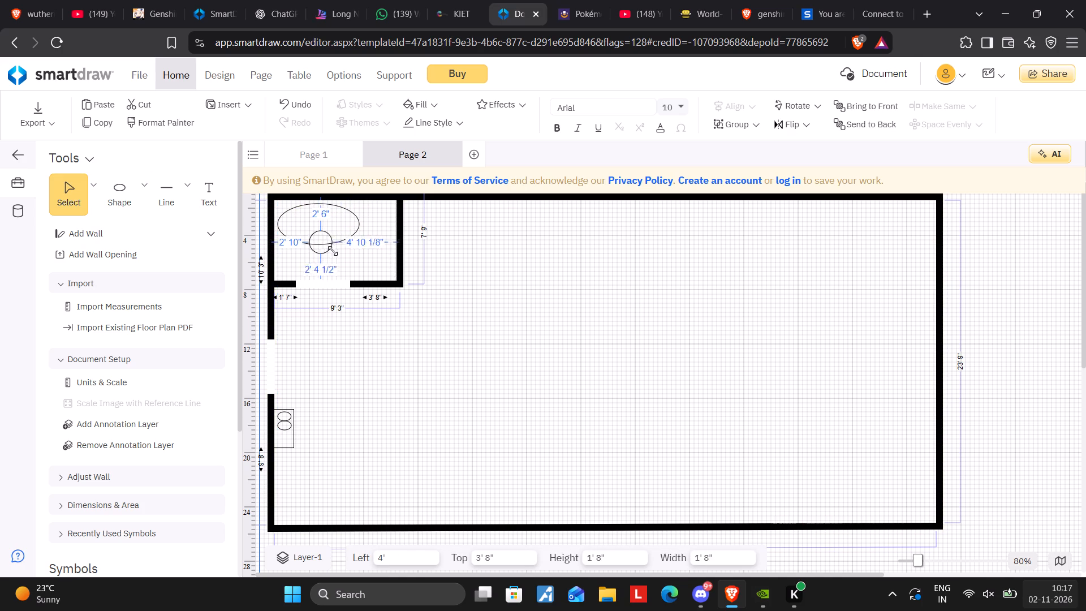
{"action": "left_click_drag", "start_coordinate": [333, 251], "coordinate": [325, 243]}
{"action": "left_click", "coordinate": [357, 220]}
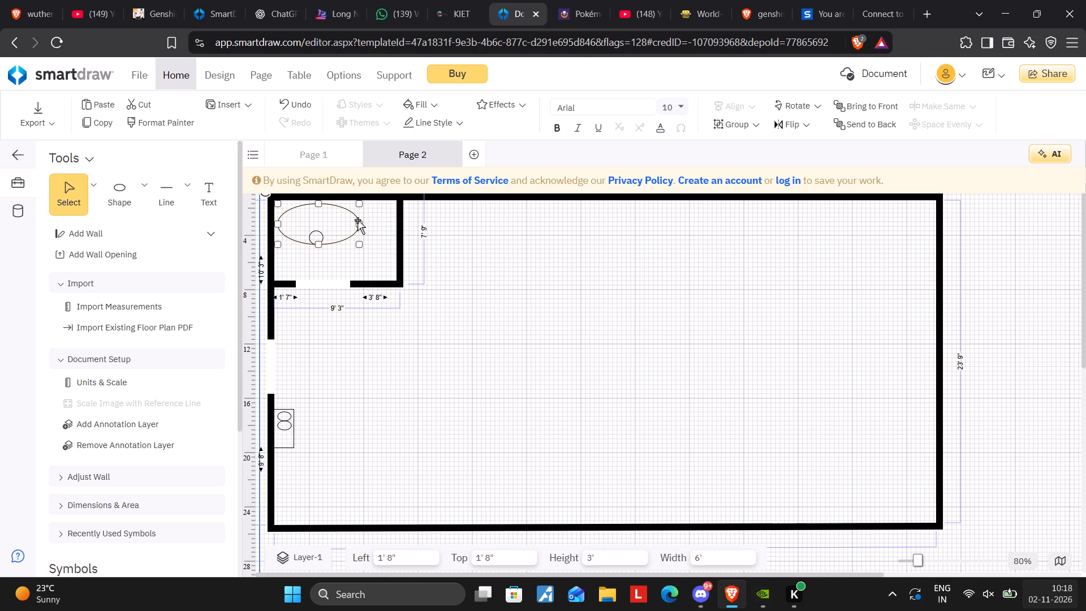
Move the small circle against the corner room's right wall, level with the large ellipse's centre.
{"action": "left_click_drag", "start_coordinate": [321, 235], "coordinate": [394, 216]}
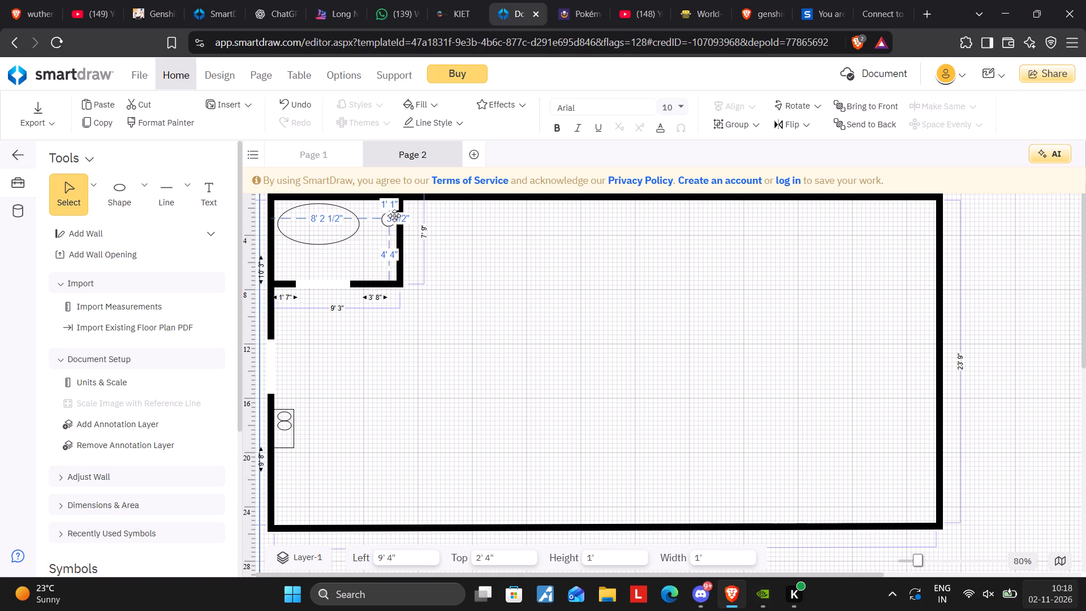
{"action": "left_click_drag", "start_coordinate": [394, 216], "coordinate": [394, 223]}
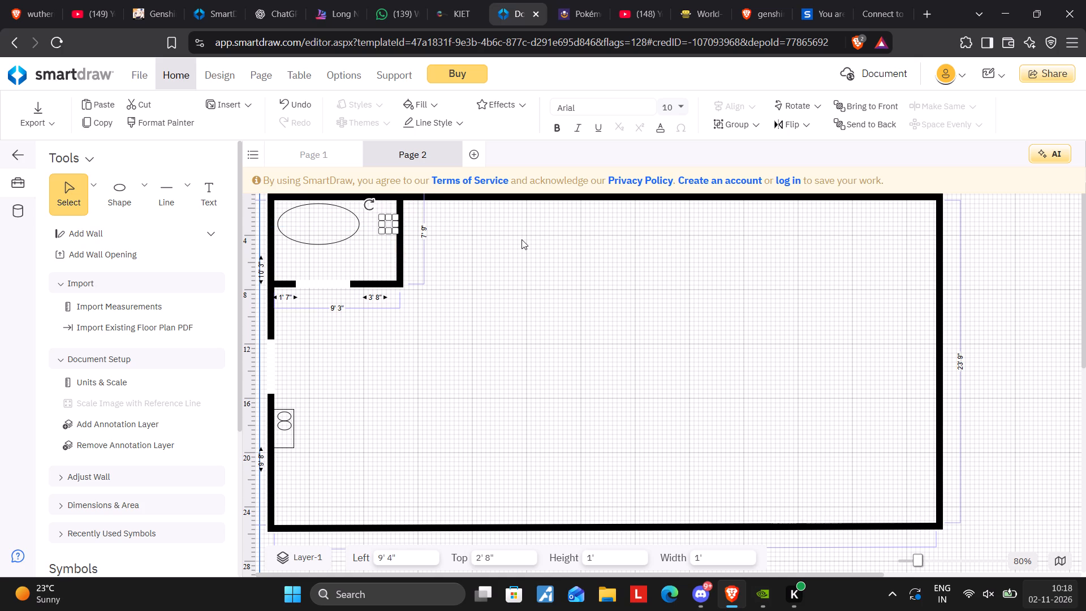
{"action": "left_click", "coordinate": [523, 239]}
Add an ellipse about 2' 4" by 1' 8" in the corner room's bottom-left corner, against the left wall.
{"action": "left_click", "coordinate": [128, 190]}
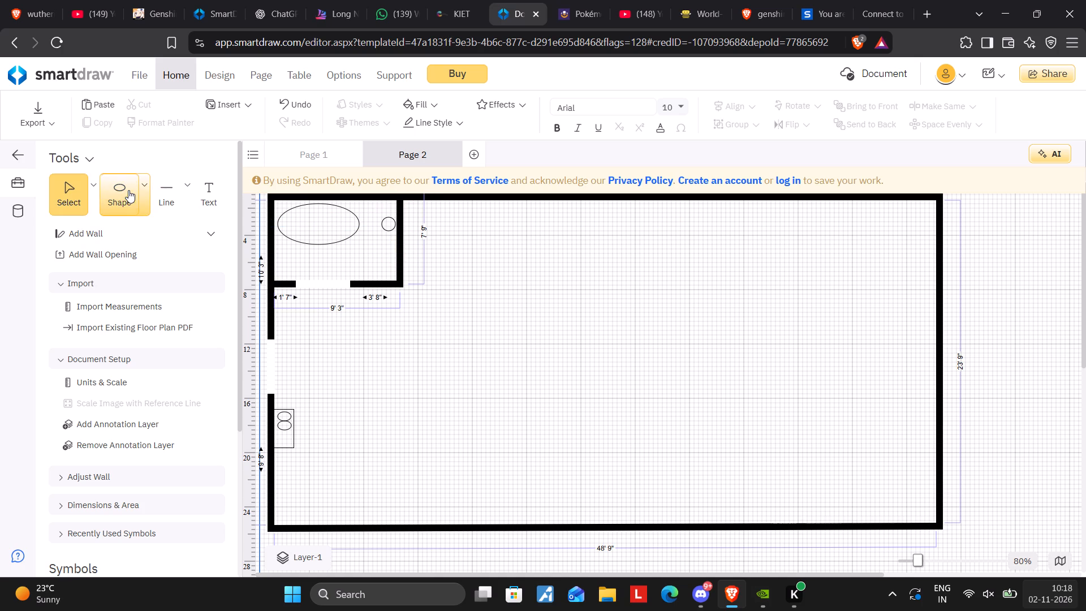
{"action": "left_click_drag", "start_coordinate": [124, 196], "coordinate": [262, 259]}
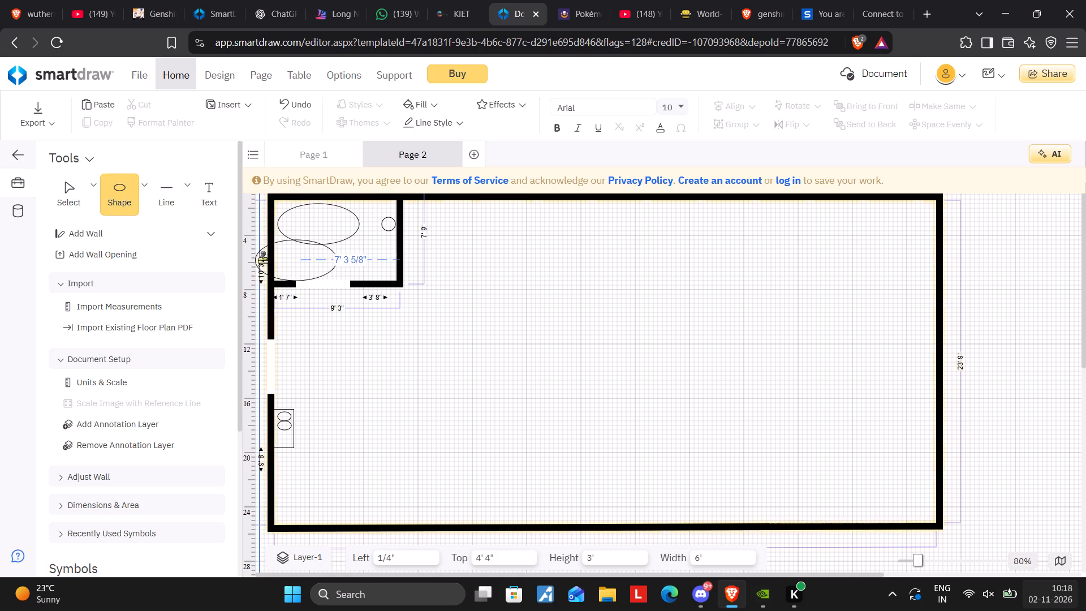
{"action": "left_click_drag", "start_coordinate": [262, 259], "coordinate": [267, 259]}
{"action": "left_click_drag", "start_coordinate": [337, 279], "coordinate": [310, 273]}
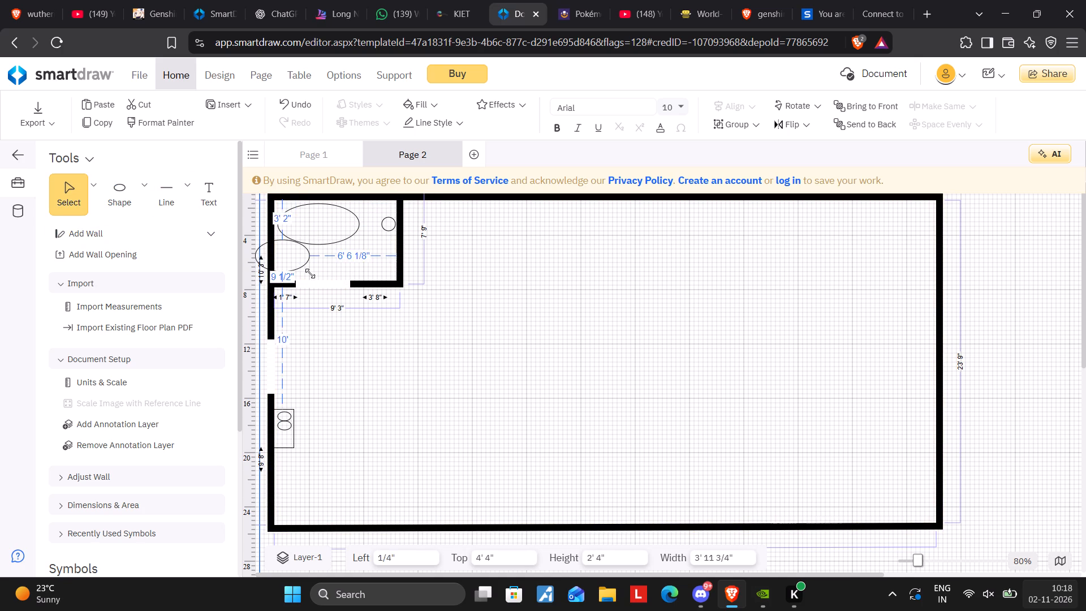
{"action": "left_click_drag", "start_coordinate": [310, 273], "coordinate": [286, 260]}
{"action": "left_click_drag", "start_coordinate": [279, 261], "coordinate": [287, 268]}
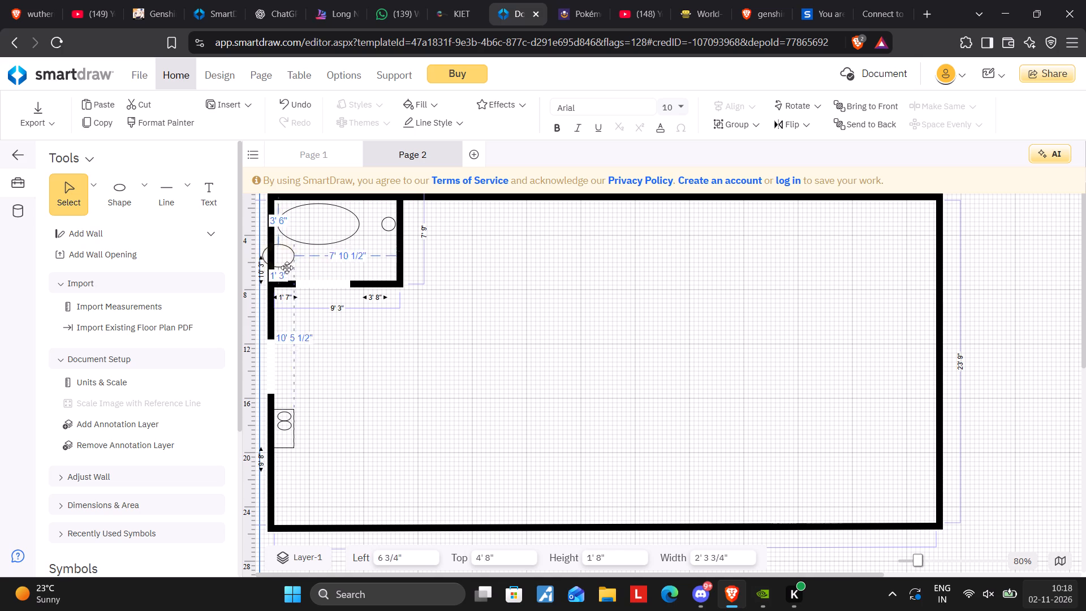
{"action": "left_click_drag", "start_coordinate": [287, 268], "coordinate": [291, 274]}
{"action": "left_click", "coordinate": [343, 266]}
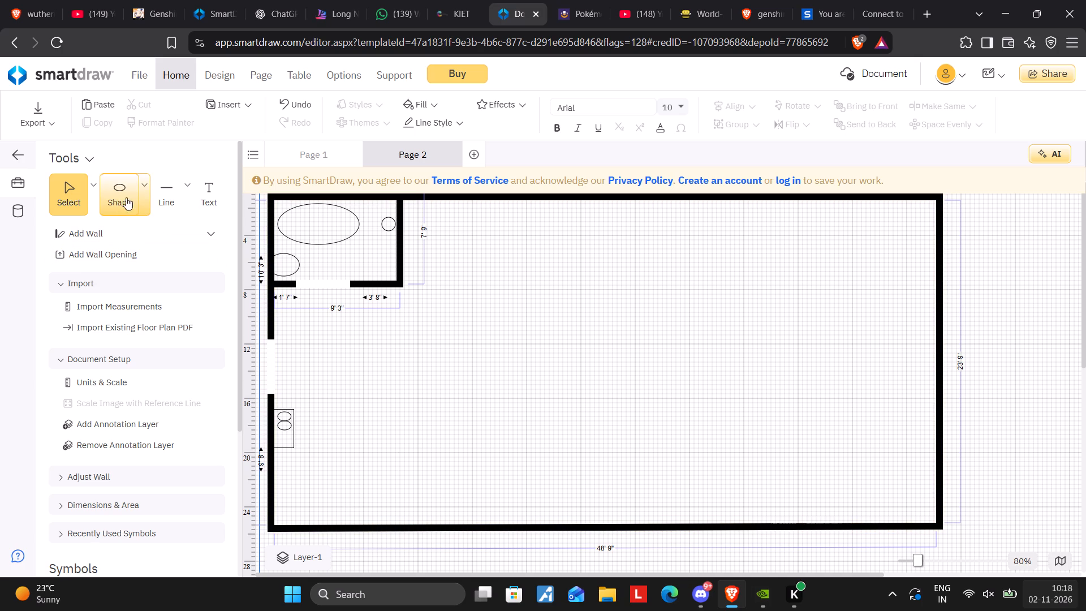
Draw a room against the bottom outer wall, about 6' from the left wall, 11' 9" wide and about 9' 4" high.
{"action": "left_click", "coordinate": [120, 256]}
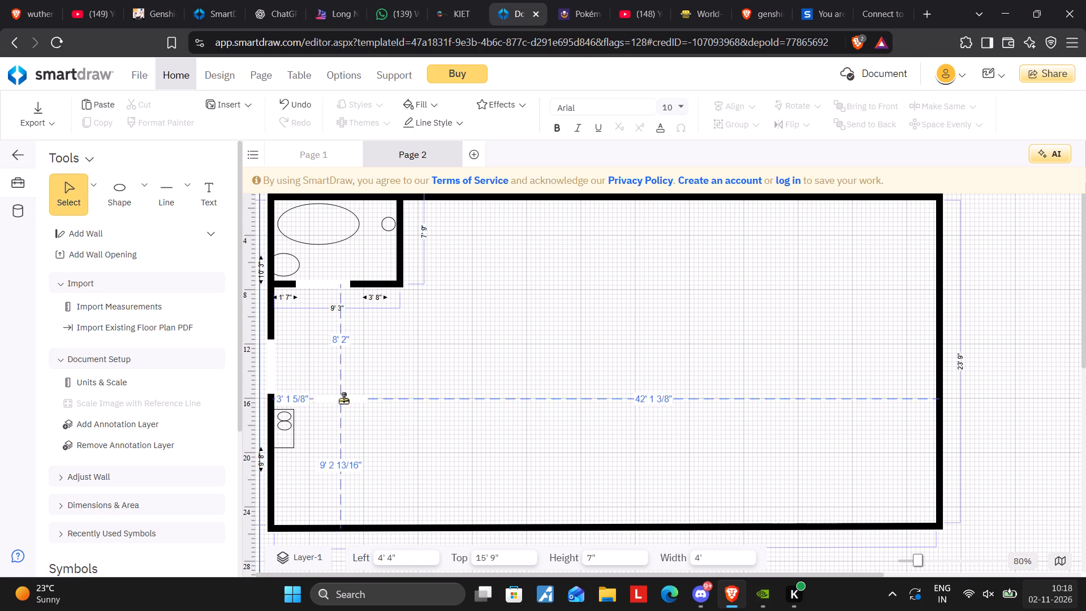
{"action": "left_click", "coordinate": [111, 241]}
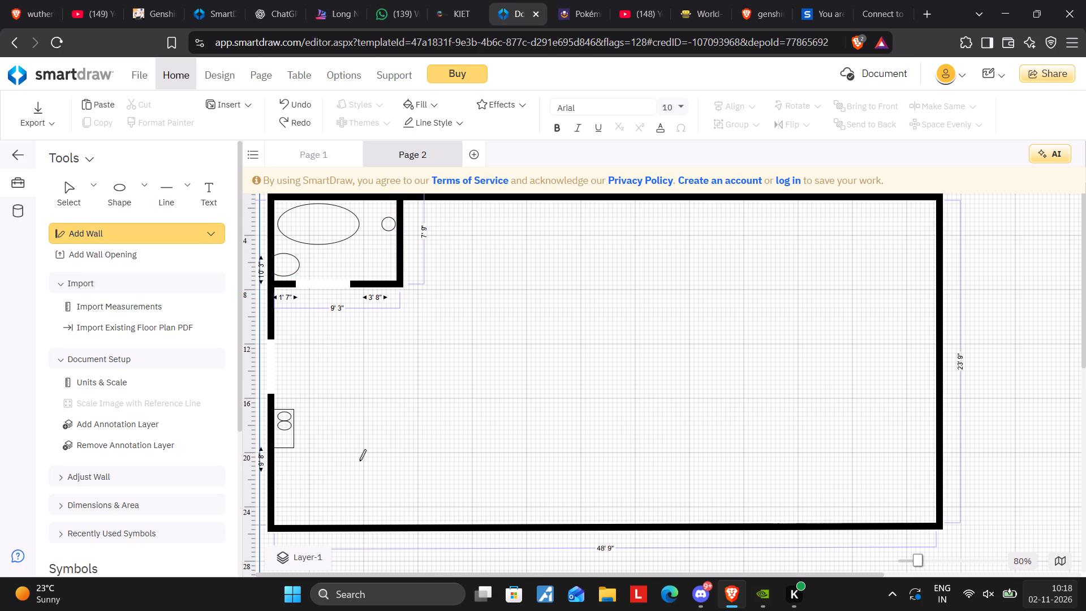
{"action": "left_click", "coordinate": [352, 523]}
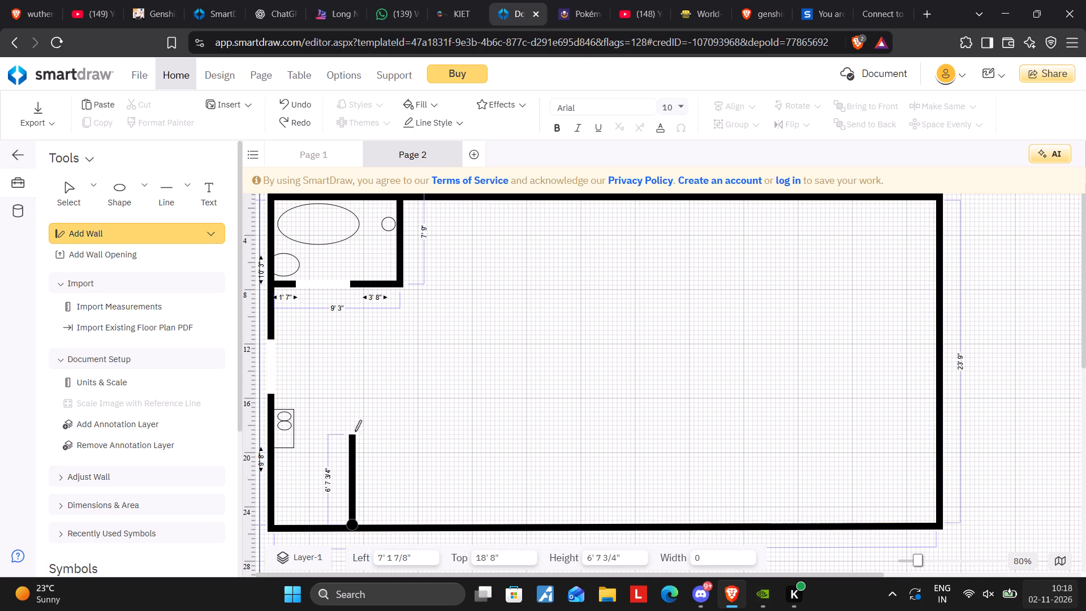
{"action": "left_click", "coordinate": [350, 400]}
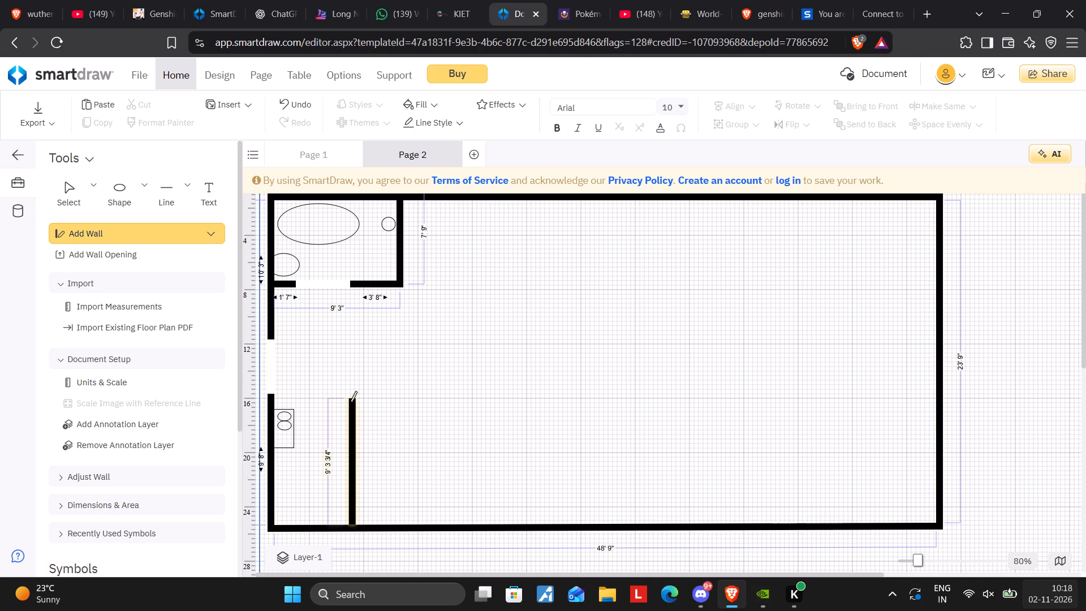
{"action": "left_click_drag", "start_coordinate": [350, 402], "coordinate": [508, 401]}
{"action": "left_click", "coordinate": [508, 401]}
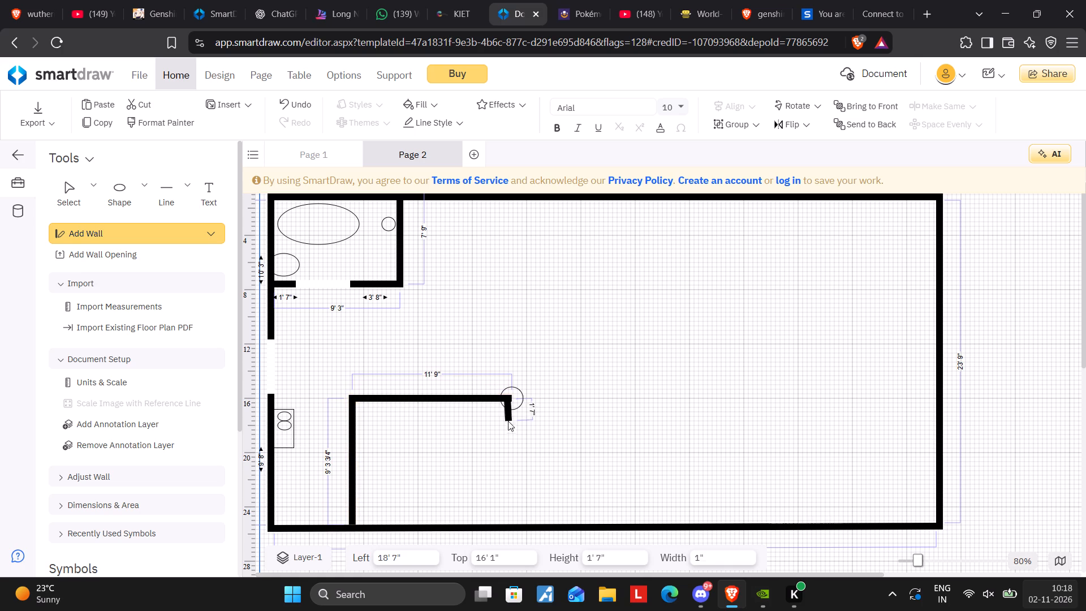
{"action": "left_click", "coordinate": [508, 523]}
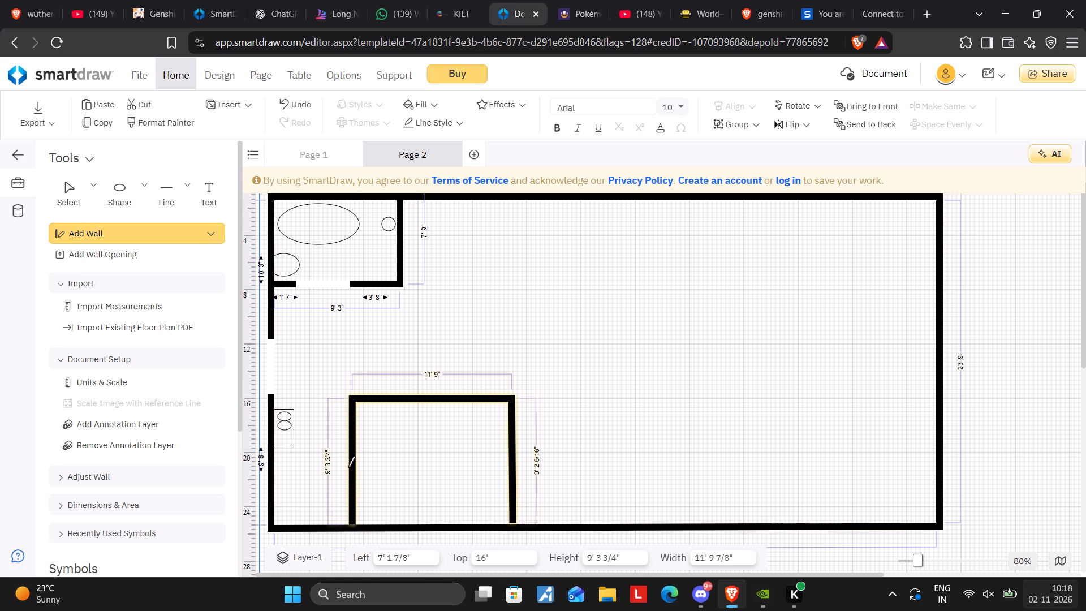
Add a 4' wall opening near the left end of the bottom room's top wall.
{"action": "left_click", "coordinate": [121, 255]}
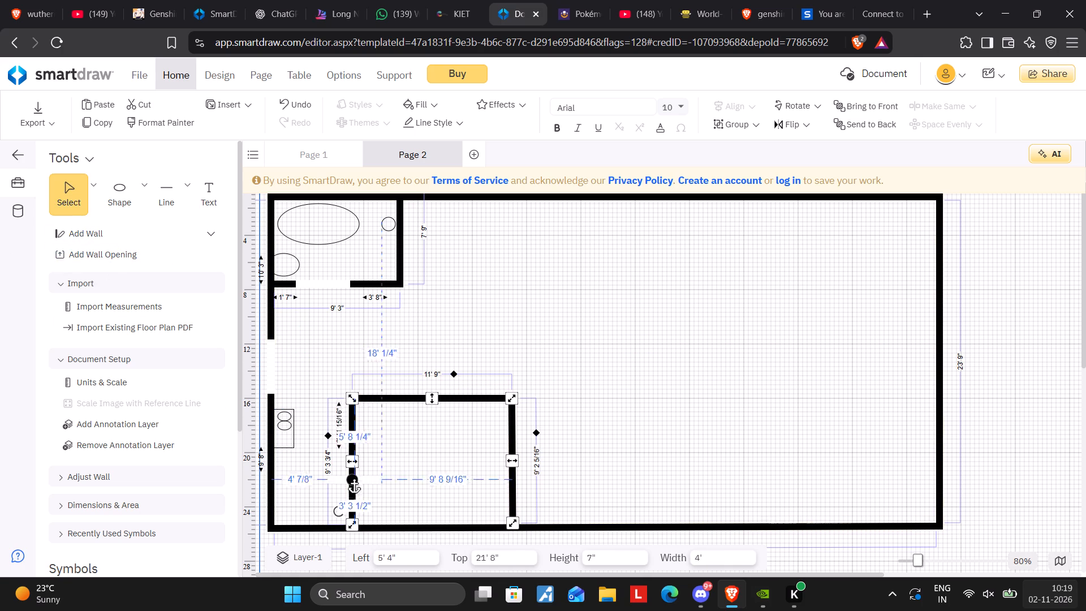
{"action": "left_click", "coordinate": [396, 401]}
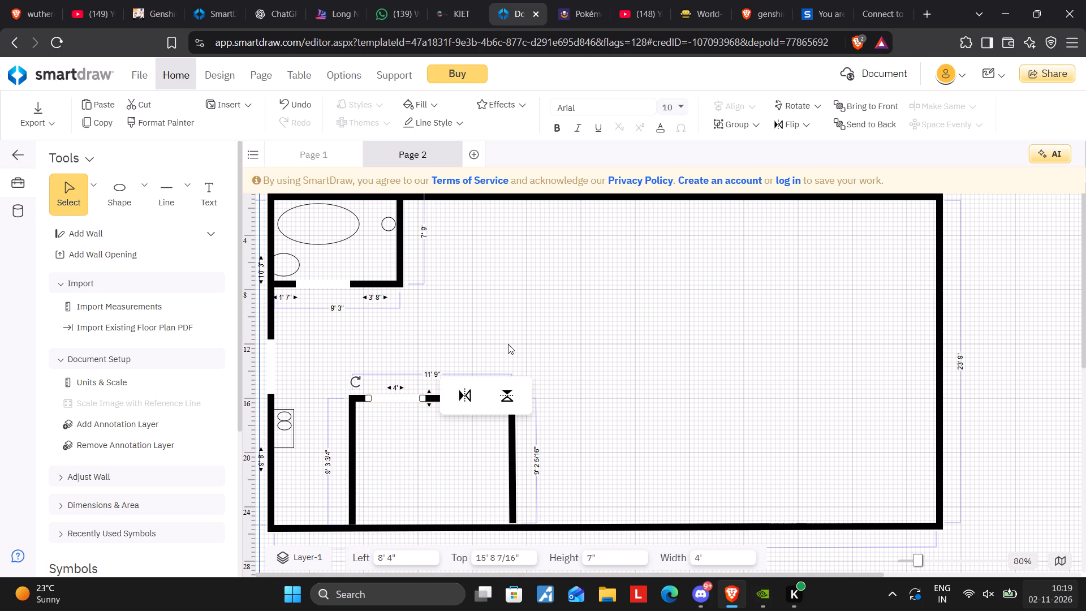
{"action": "left_click", "coordinate": [508, 344]}
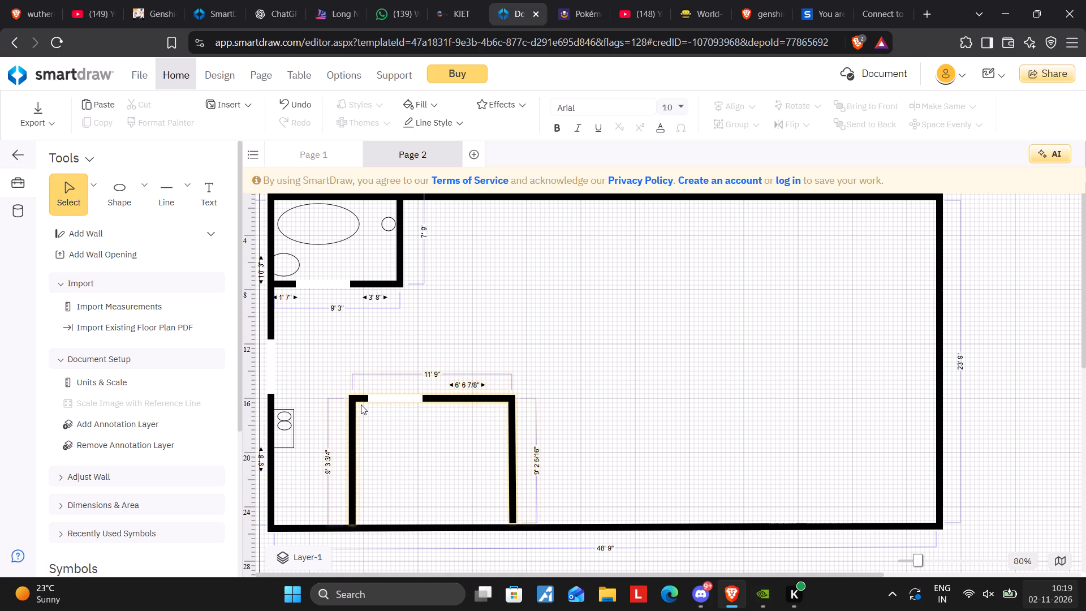
Place a rectangle below the two-ellipse fixture on the left outer wall and shrink it to about 4' by 1' 4".
{"action": "left_click_drag", "start_coordinate": [122, 190], "coordinate": [145, 191]}
{"action": "left_click", "coordinate": [145, 191]}
{"action": "left_click_drag", "start_coordinate": [185, 265], "coordinate": [165, 244]}
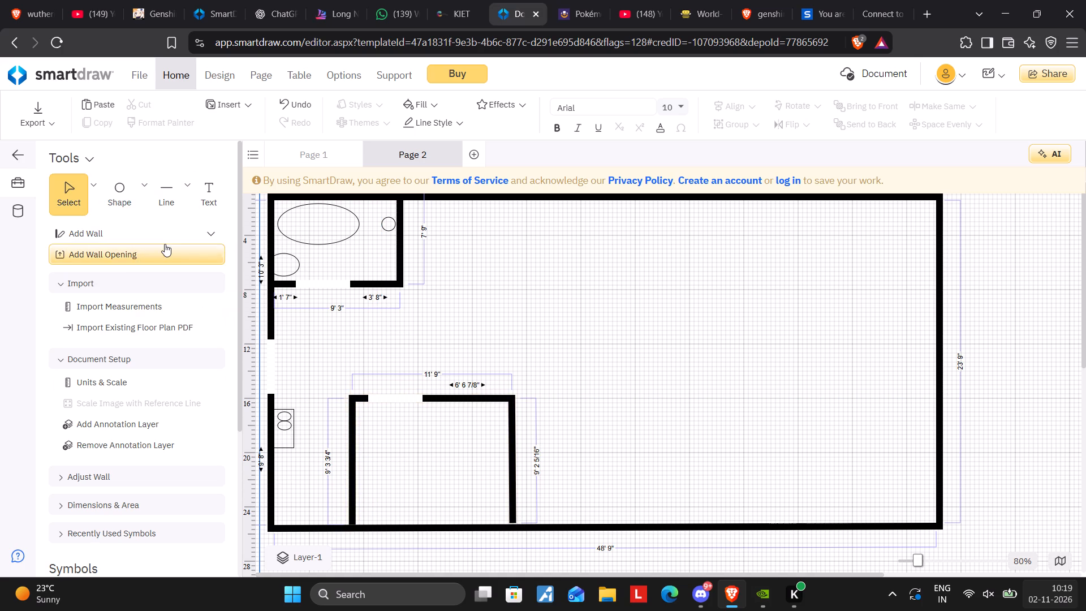
{"action": "left_click", "coordinate": [147, 188]}
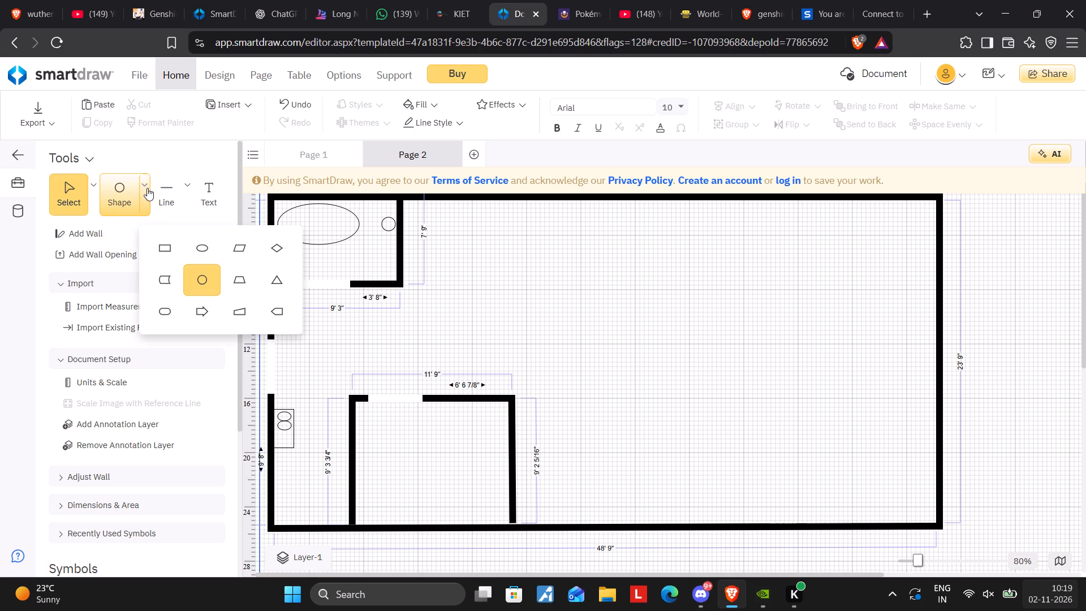
{"action": "left_click", "coordinate": [163, 251]}
{"action": "left_click_drag", "start_coordinate": [116, 193], "coordinate": [300, 469]}
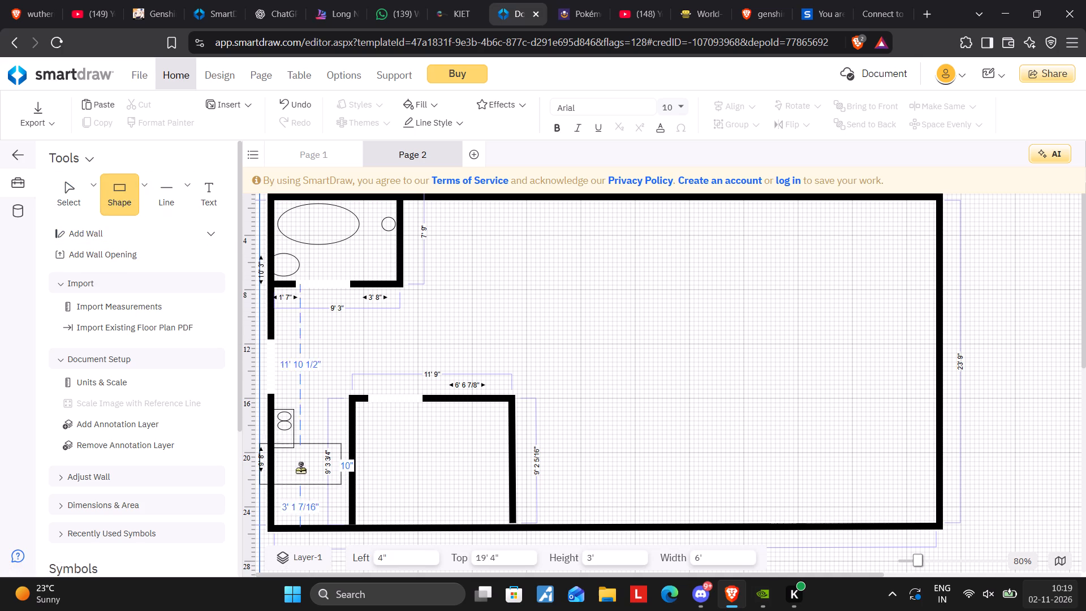
{"action": "left_click_drag", "start_coordinate": [300, 469], "coordinate": [309, 477]}
{"action": "left_click_drag", "start_coordinate": [351, 497], "coordinate": [325, 475]}
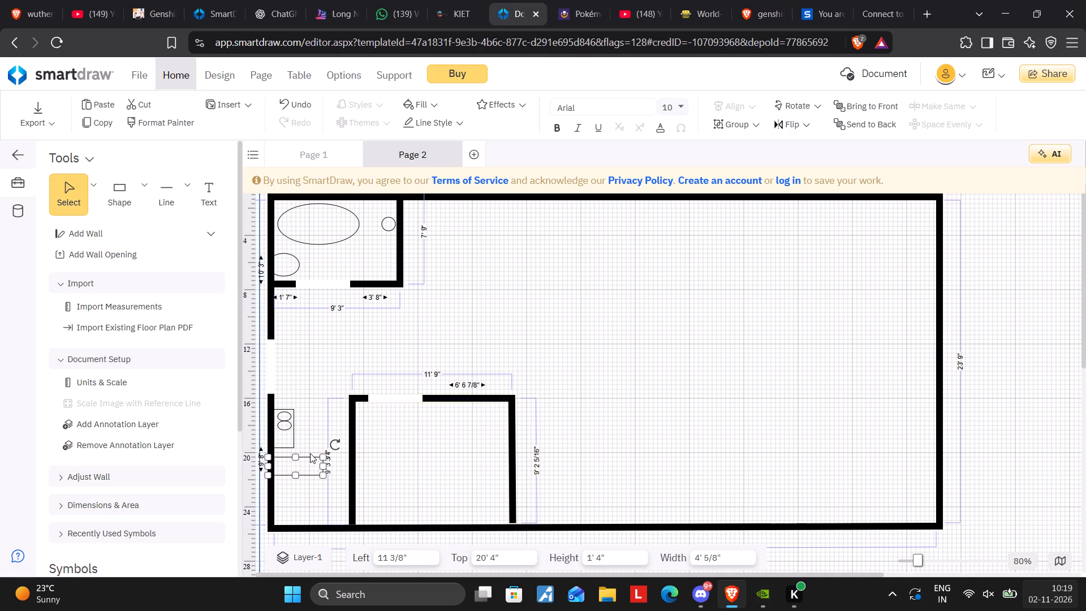
Rotate the rectangle to 270° and position it against the left outer wall, just below the two-ellipse fixture.
{"action": "left_click_drag", "start_coordinate": [335, 448], "coordinate": [316, 509]}
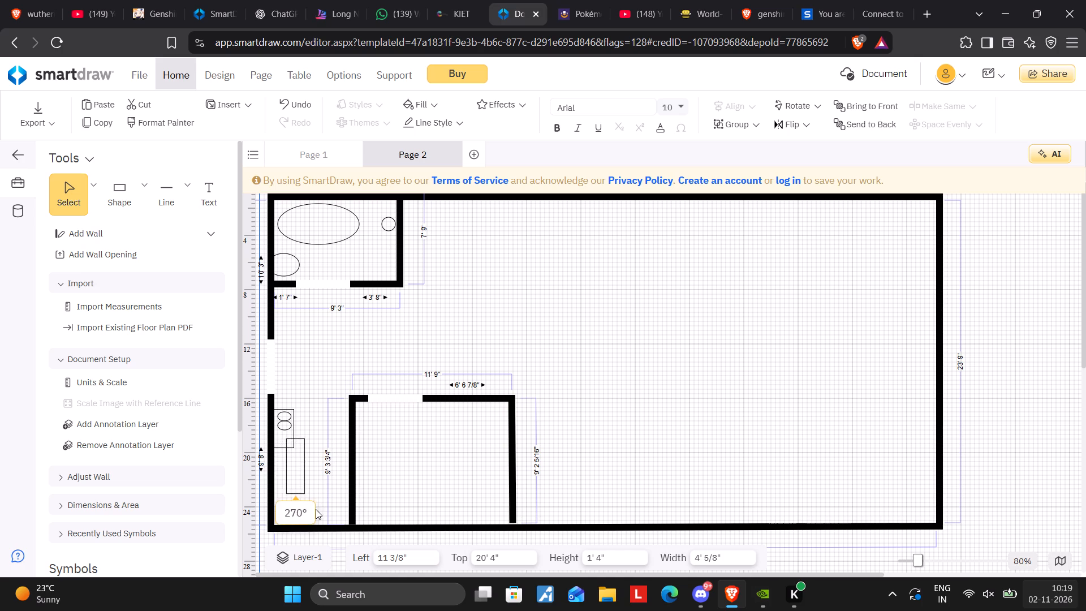
{"action": "left_click_drag", "start_coordinate": [316, 509], "coordinate": [315, 509]}
{"action": "left_click_drag", "start_coordinate": [307, 455], "coordinate": [298, 471]}
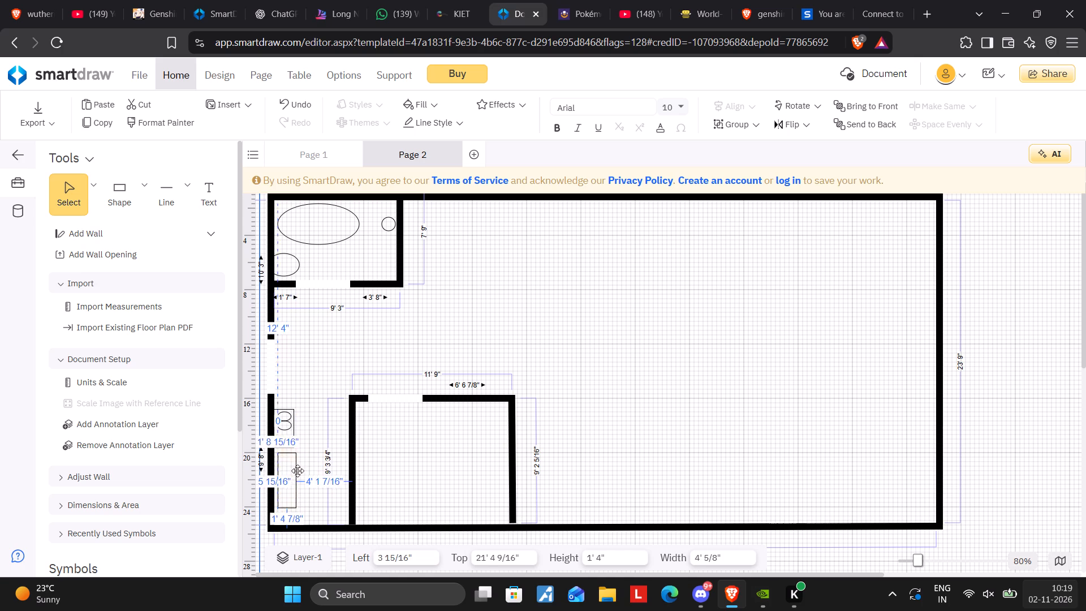
{"action": "left_click_drag", "start_coordinate": [298, 471], "coordinate": [296, 474]}
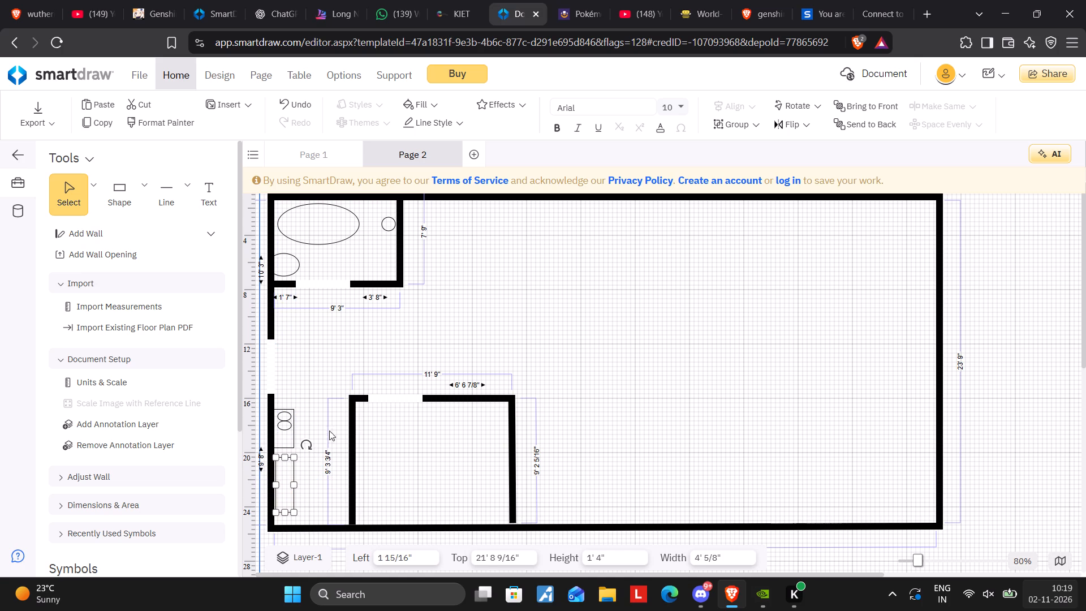
{"action": "left_click", "coordinate": [335, 384]}
Add a rectangle, shrink it to about 2' 1 1/2" by 1', and move it between the left-wall fixtures and the bottom room.
{"action": "left_click_drag", "start_coordinate": [121, 196], "coordinate": [337, 359]}
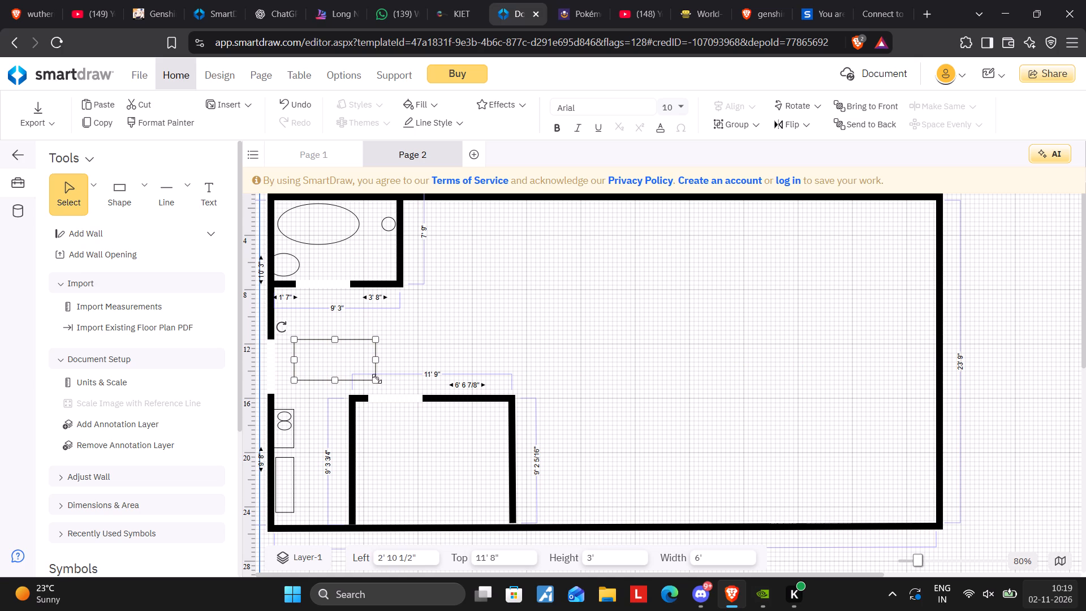
{"action": "left_click_drag", "start_coordinate": [377, 378], "coordinate": [322, 351]}
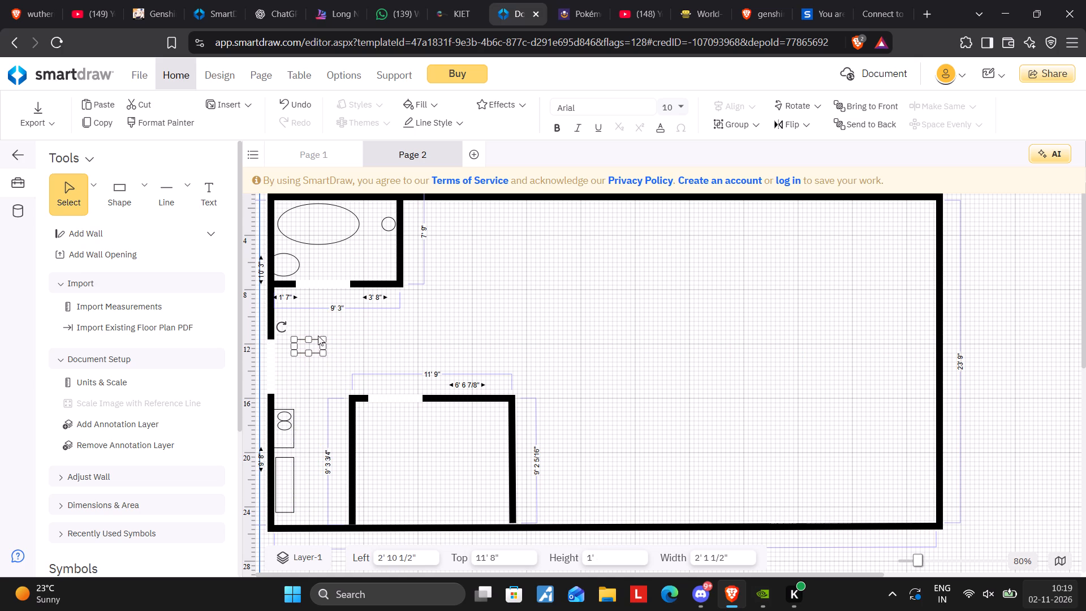
{"action": "left_click_drag", "start_coordinate": [314, 339], "coordinate": [322, 453]}
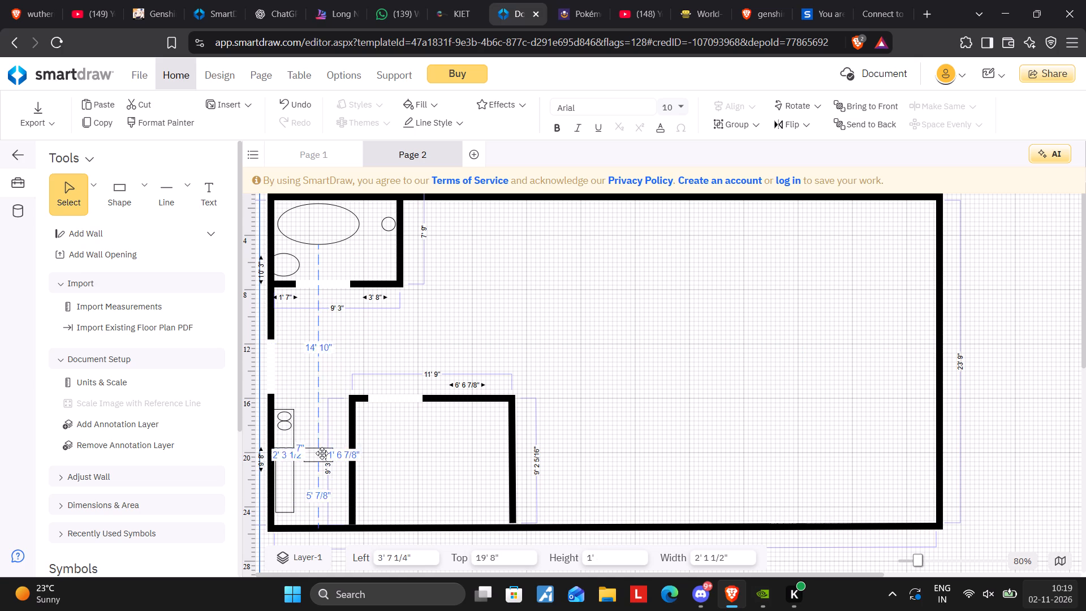
{"action": "left_click_drag", "start_coordinate": [322, 453], "coordinate": [322, 456]}
Turn the small rectangle upright and move it against the outer side of the bottom room's left wall, near the bottom outer wall.
{"action": "left_click_drag", "start_coordinate": [293, 446], "coordinate": [326, 445]}
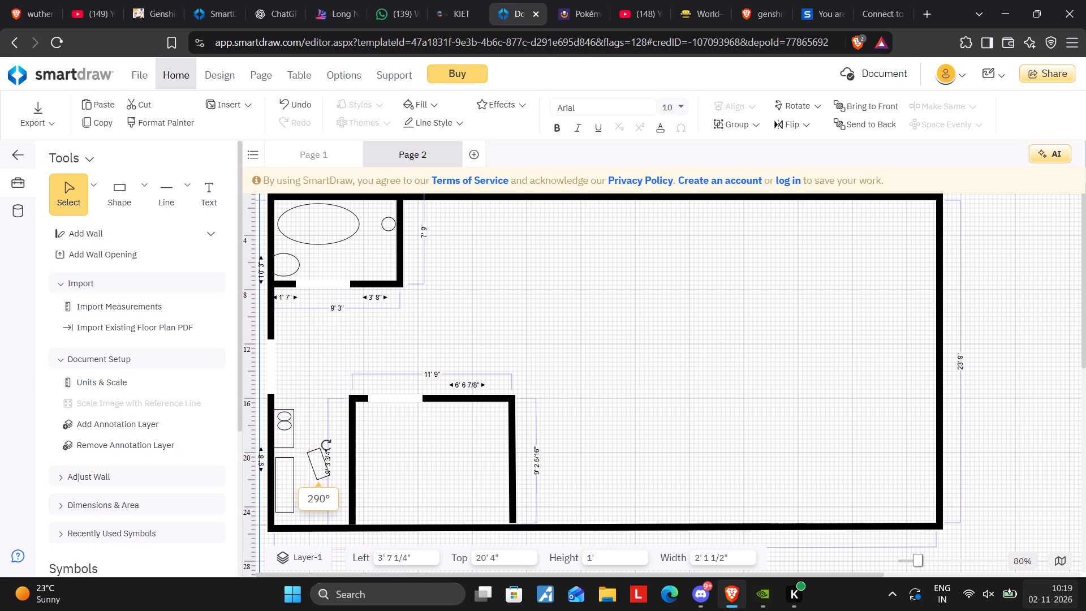
{"action": "left_click_drag", "start_coordinate": [326, 445], "coordinate": [336, 439]}
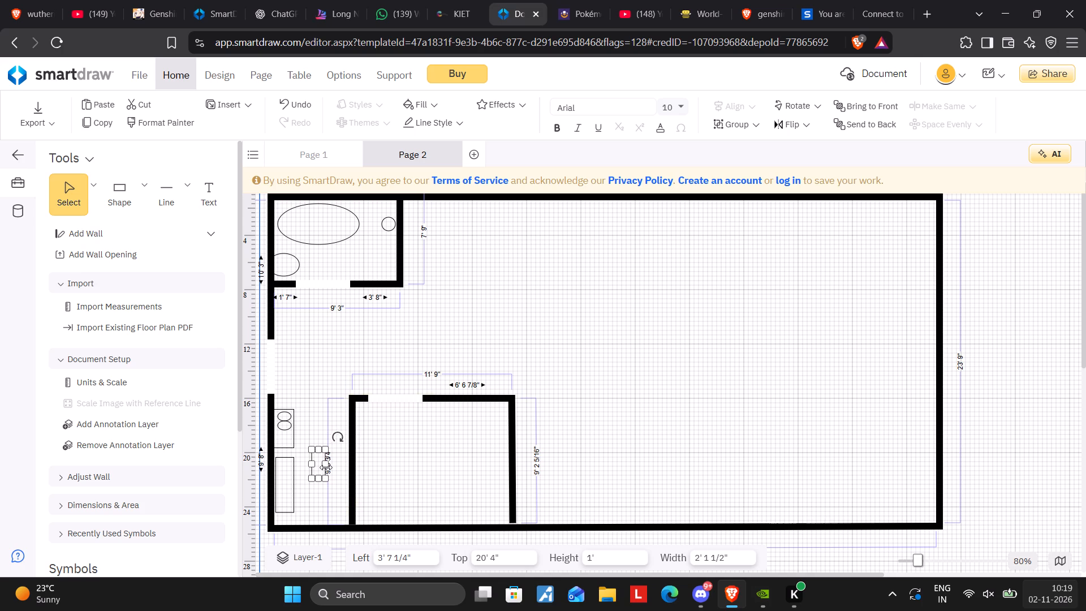
{"action": "left_click_drag", "start_coordinate": [326, 472], "coordinate": [311, 513]}
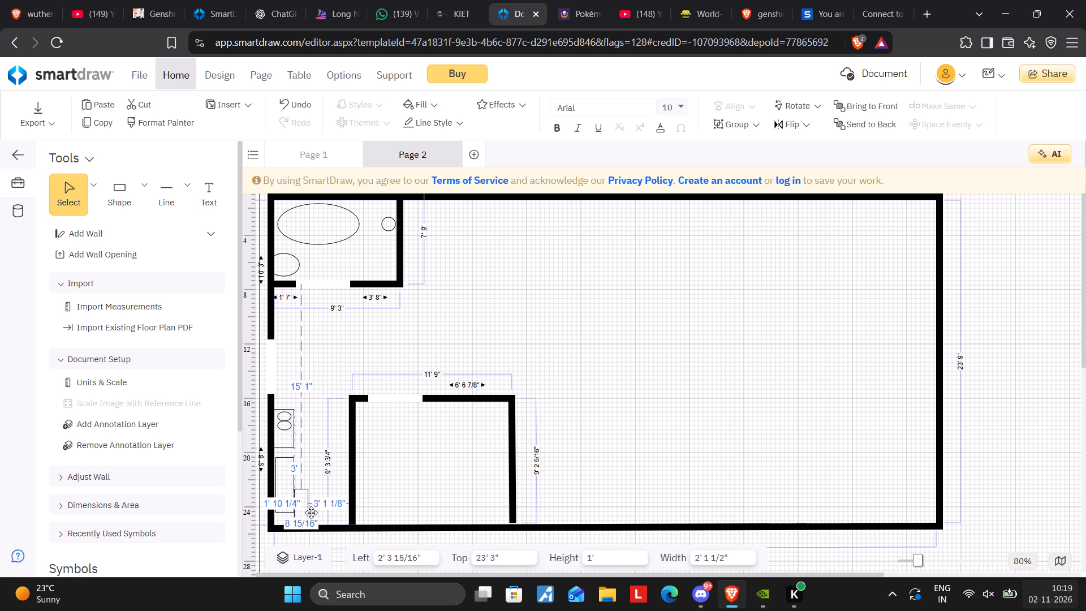
{"action": "left_click_drag", "start_coordinate": [311, 513], "coordinate": [344, 509]}
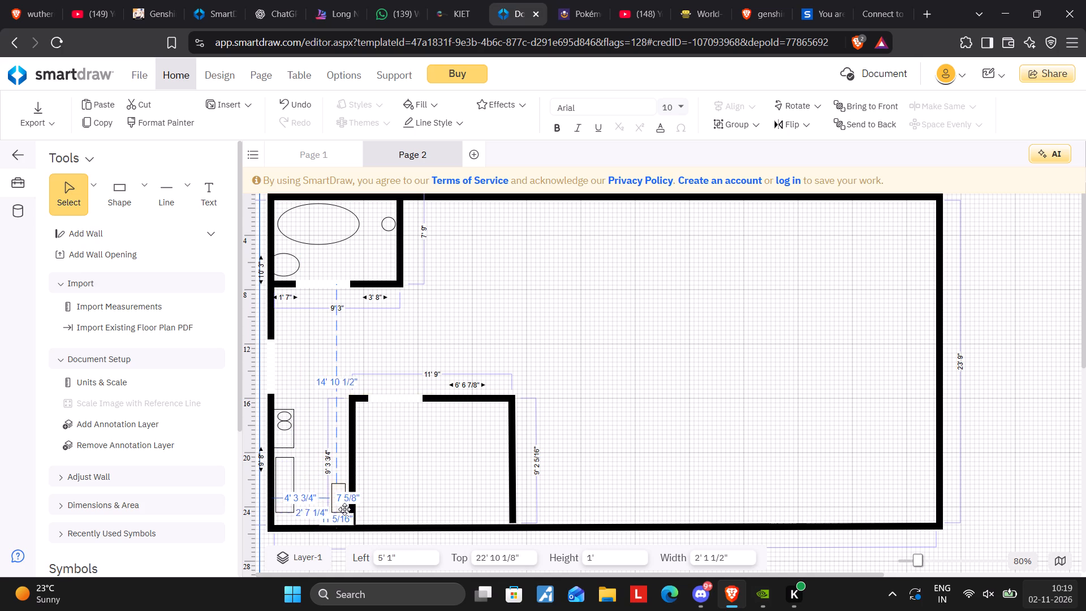
{"action": "left_click_drag", "start_coordinate": [344, 509], "coordinate": [348, 511]}
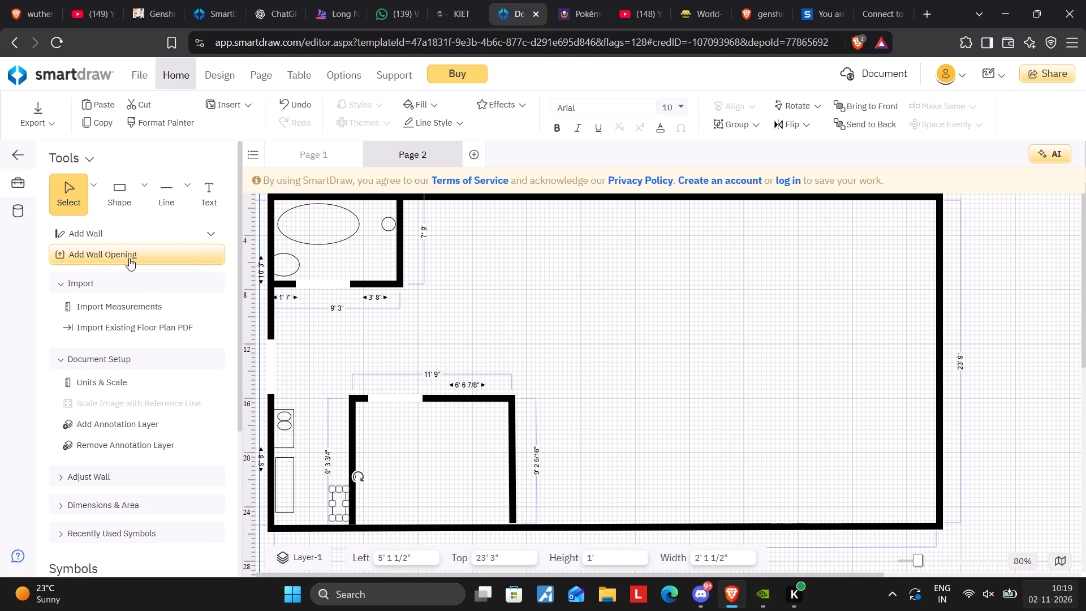
Place a rectangle in the middle of the bottom room and enlarge it to 7' 4" by 4' 8".
{"action": "left_click_drag", "start_coordinate": [121, 191], "coordinate": [429, 458]}
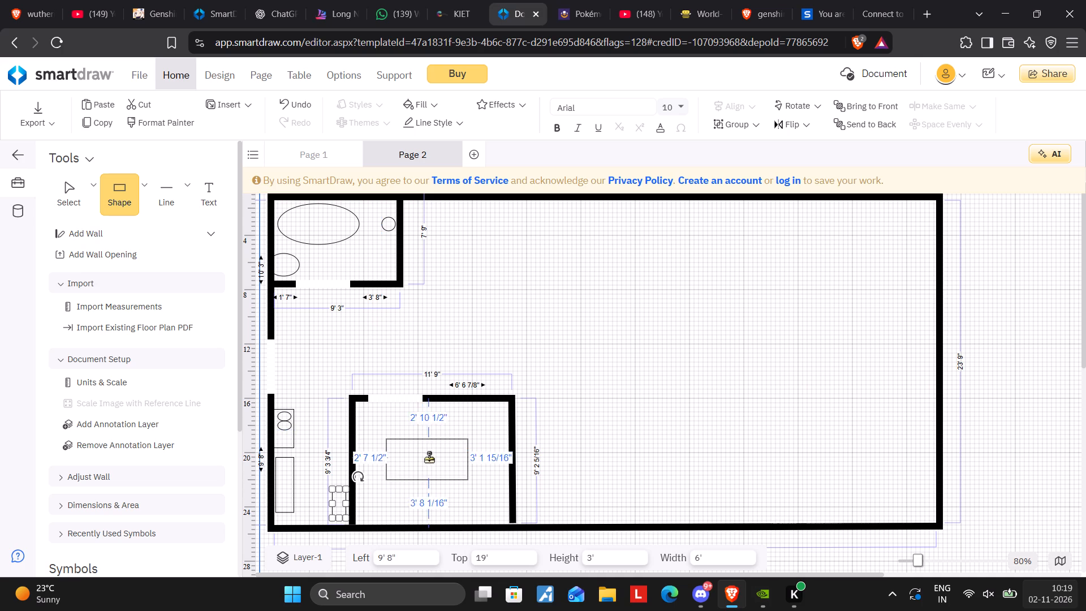
{"action": "left_click_drag", "start_coordinate": [429, 458], "coordinate": [435, 466]}
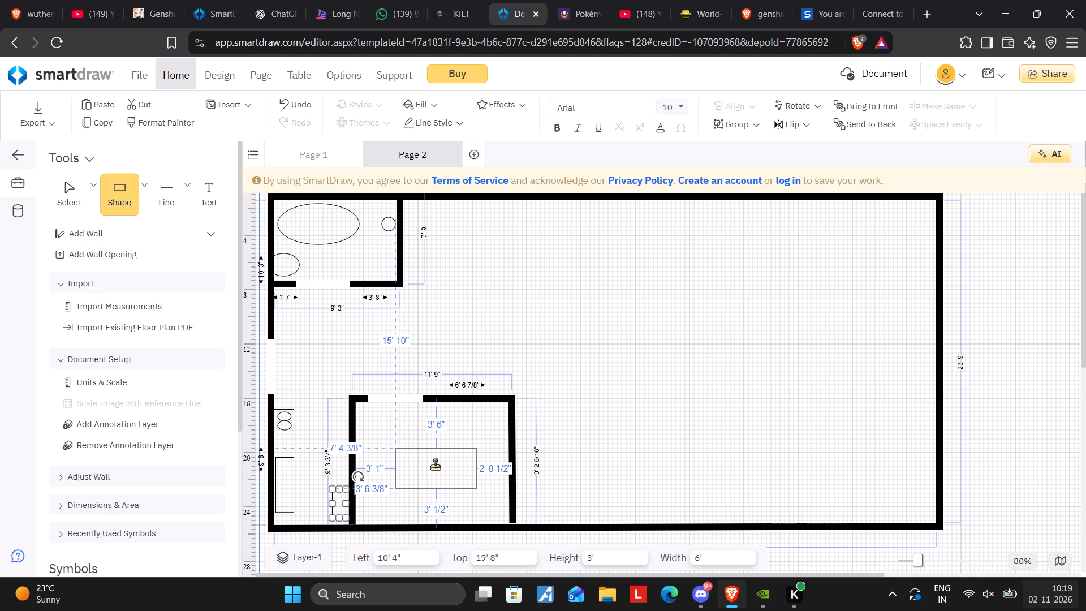
{"action": "left_click_drag", "start_coordinate": [435, 466], "coordinate": [434, 463]}
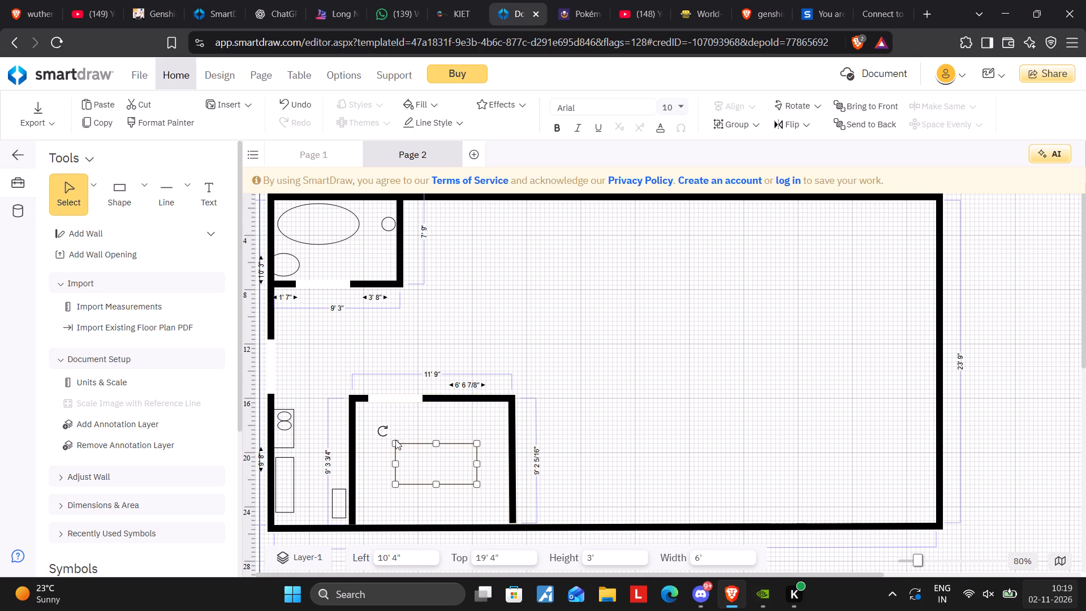
{"action": "left_click_drag", "start_coordinate": [395, 442], "coordinate": [376, 421]}
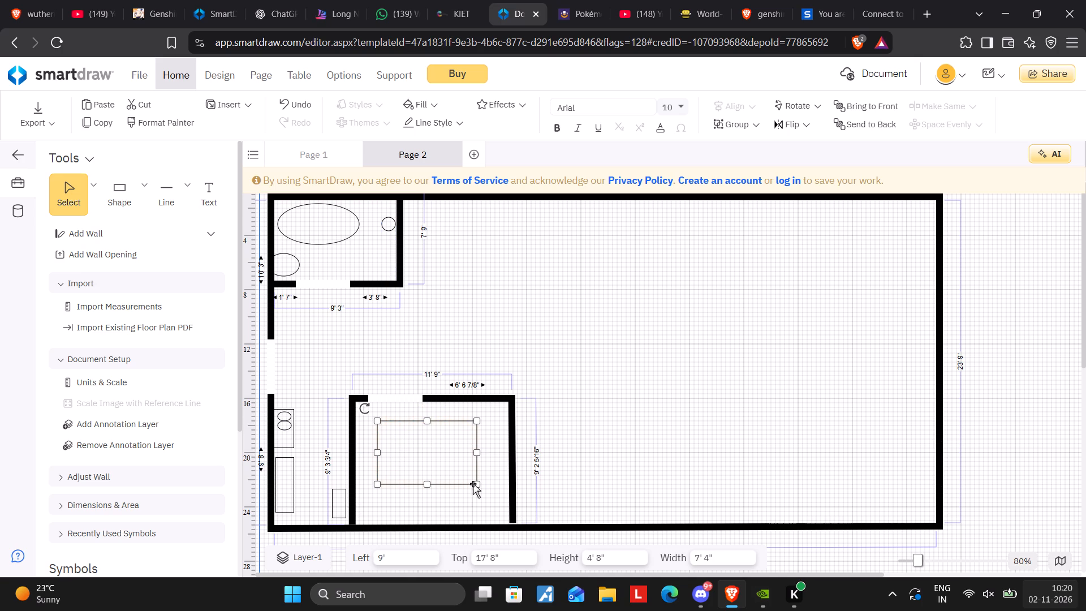
{"action": "left_click_drag", "start_coordinate": [473, 483], "coordinate": [479, 494]}
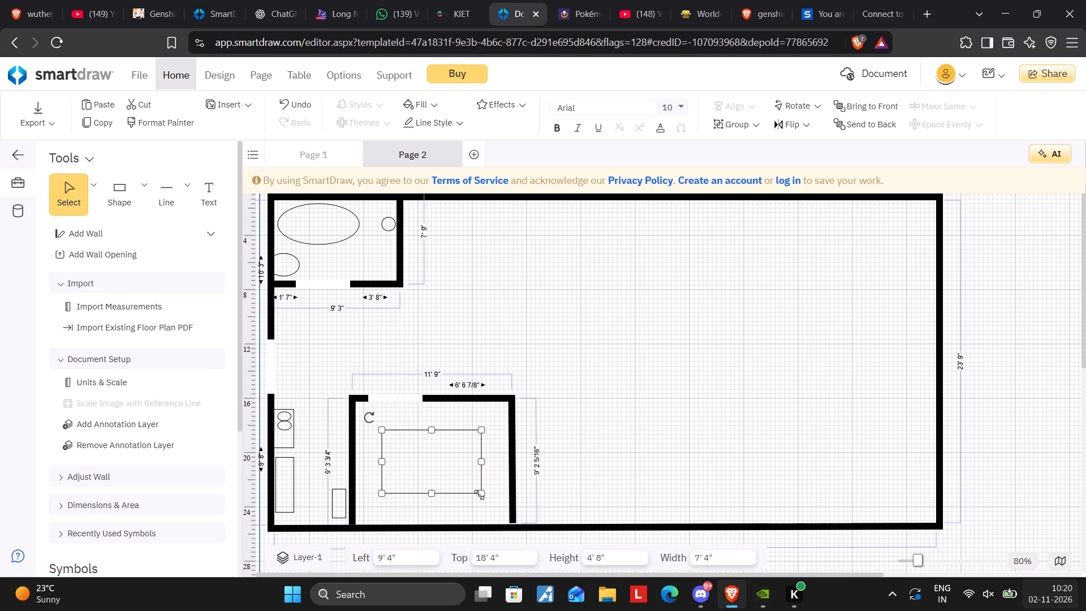
{"action": "left_click", "coordinate": [689, 420]}
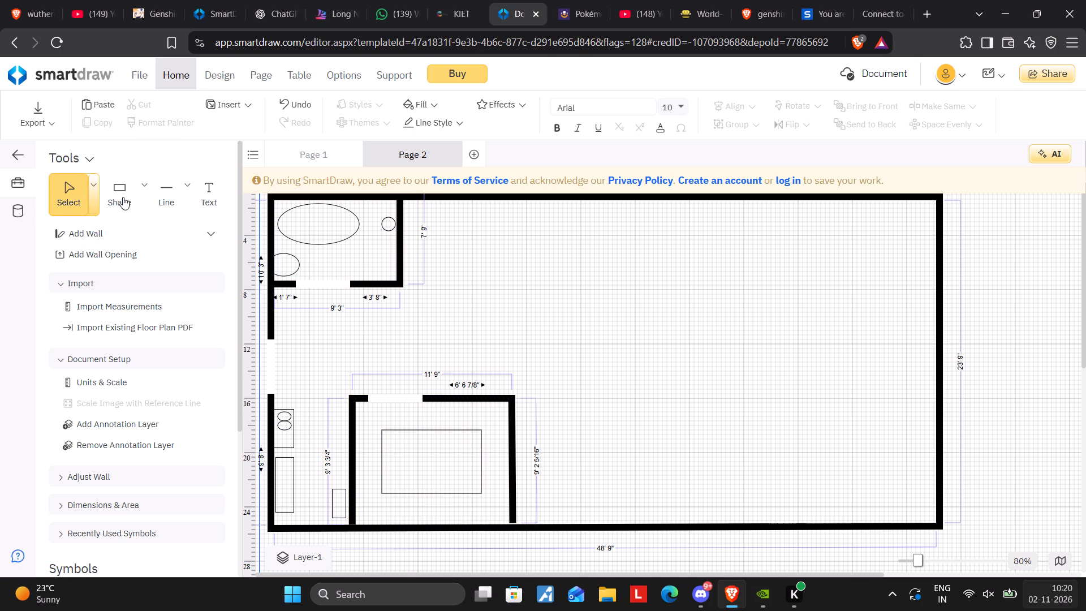
Place a 6' by 3' rectangle inside the large rectangle in the middle of the bottom room.
{"action": "left_click_drag", "start_coordinate": [123, 196], "coordinate": [290, 254]}
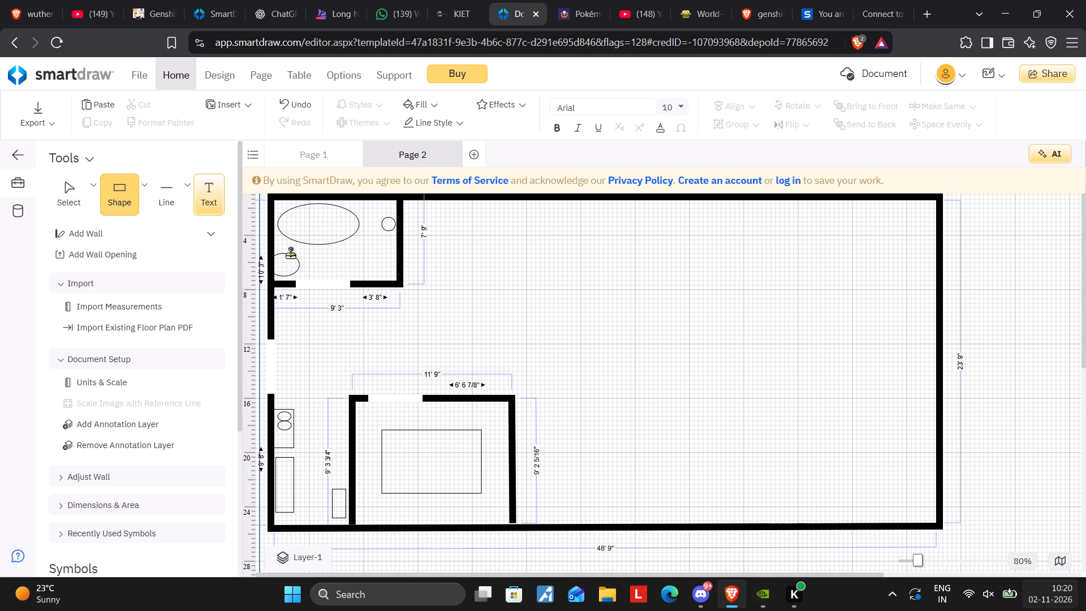
{"action": "left_click_drag", "start_coordinate": [290, 254], "coordinate": [430, 464]}
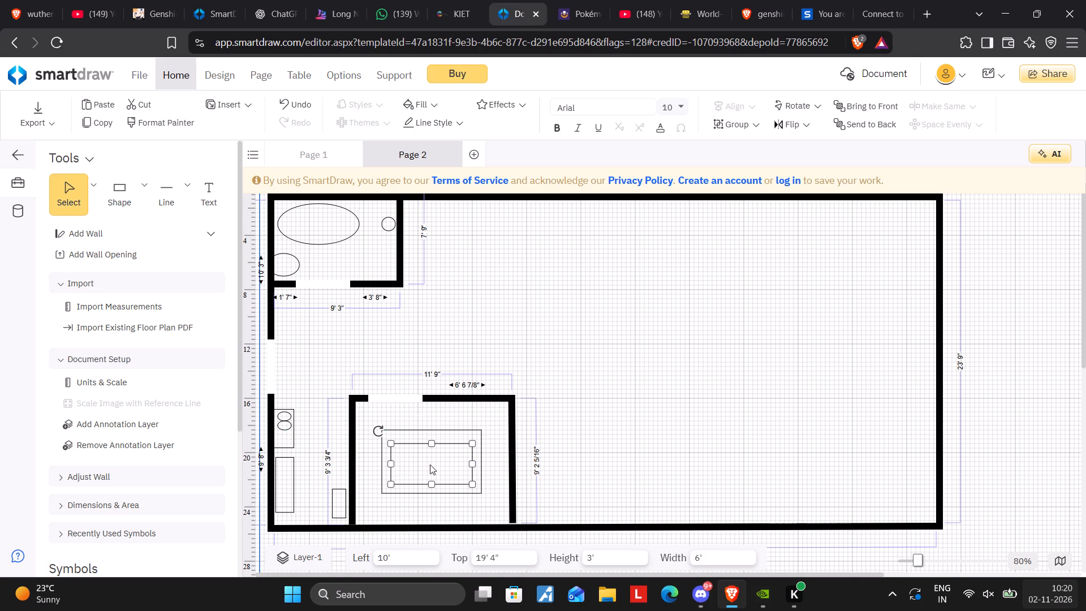
Add an ellipse in the bottom room, turn it upright to 270°, and move it toward the room's right wall.
{"action": "left_click", "coordinate": [146, 193]}
{"action": "left_click_drag", "start_coordinate": [199, 243], "coordinate": [463, 421]}
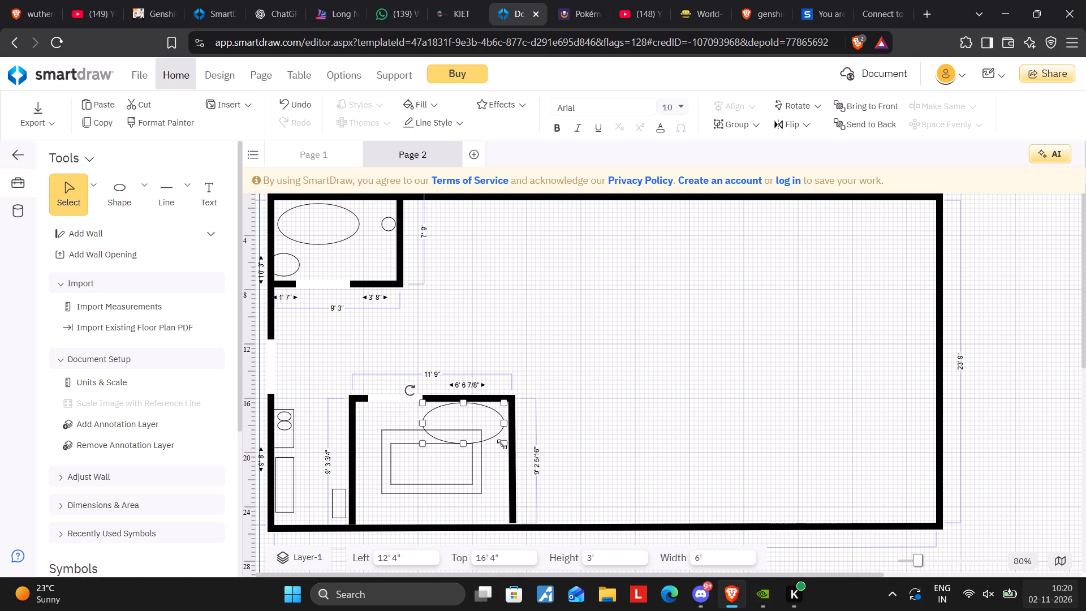
{"action": "left_click_drag", "start_coordinate": [408, 388], "coordinate": [494, 381]}
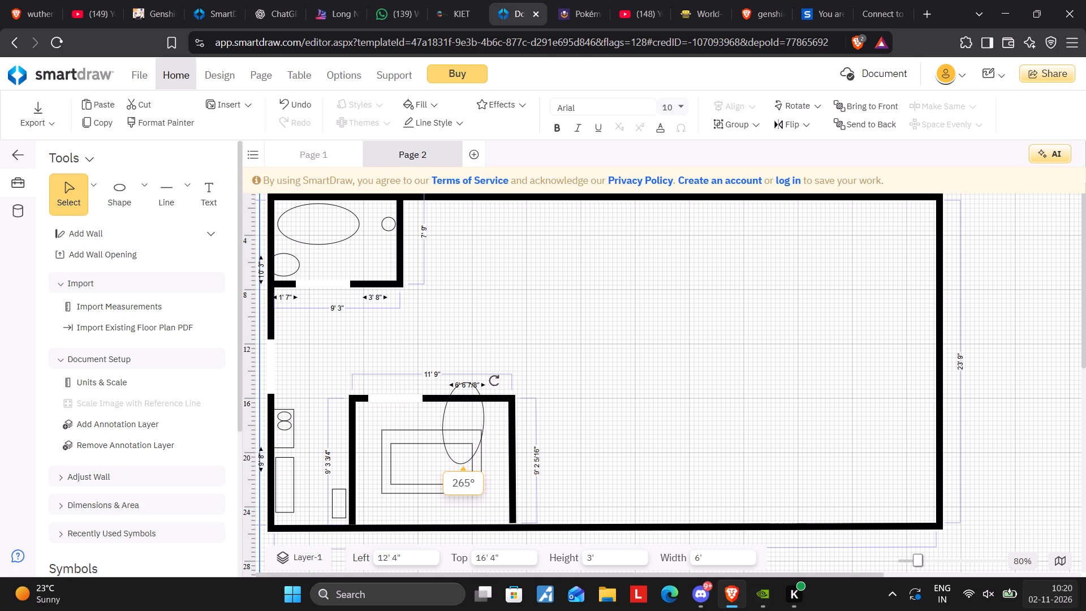
{"action": "left_click_drag", "start_coordinate": [494, 381], "coordinate": [489, 377]}
{"action": "left_click_drag", "start_coordinate": [483, 413], "coordinate": [506, 455]}
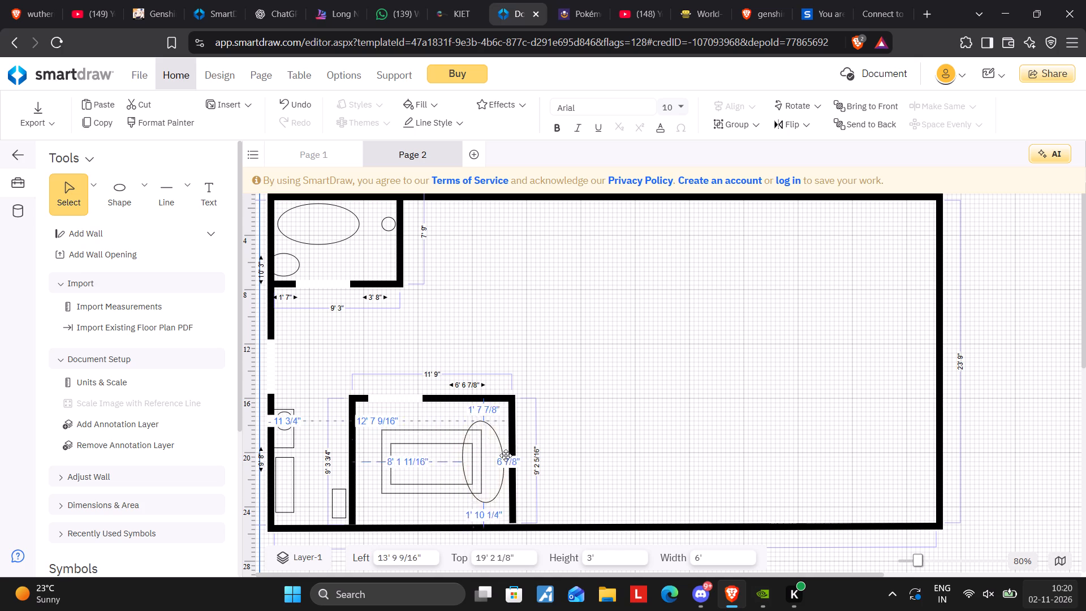
{"action": "left_click_drag", "start_coordinate": [506, 455], "coordinate": [506, 459]}
{"action": "left_click_drag", "start_coordinate": [518, 416], "coordinate": [523, 416]}
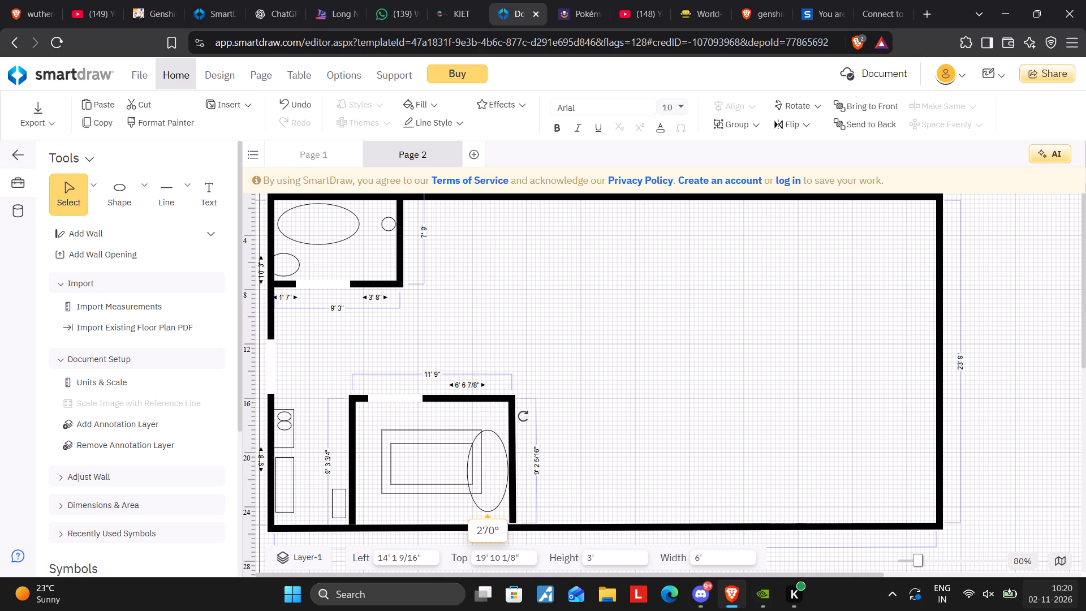
{"action": "left_click_drag", "start_coordinate": [523, 416], "coordinate": [524, 415]}
Shrink the upright ellipse to about 4' 11 7/8" by 2' 4 7/16" and move it between the nested rectangles and the room's right wall.
{"action": "left_click_drag", "start_coordinate": [508, 510], "coordinate": [499, 500]}
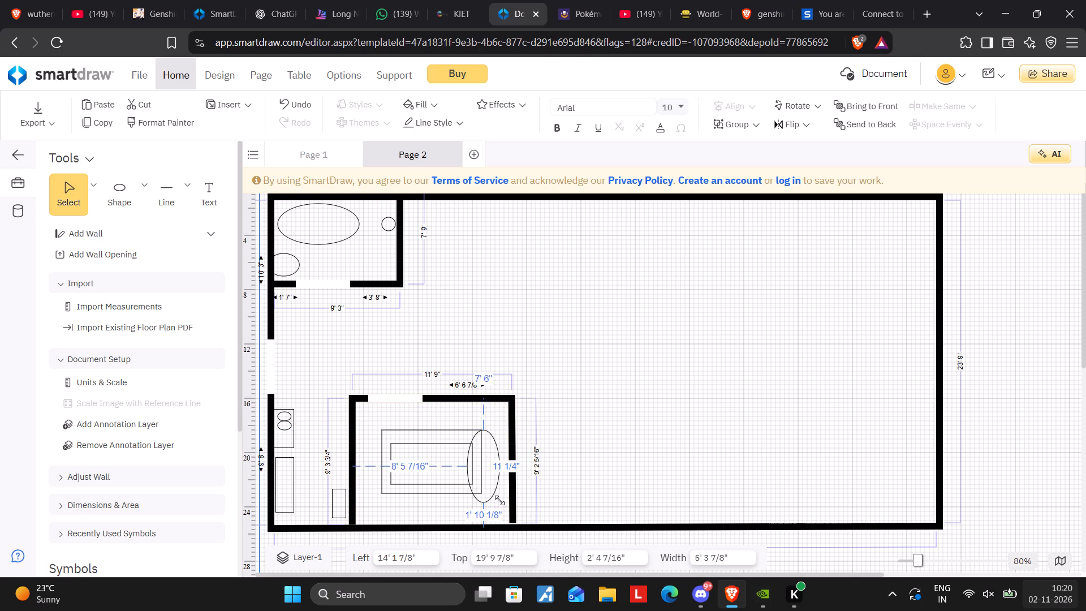
{"action": "left_click_drag", "start_coordinate": [499, 500], "coordinate": [499, 500]}
{"action": "left_click_drag", "start_coordinate": [497, 481], "coordinate": [511, 481]}
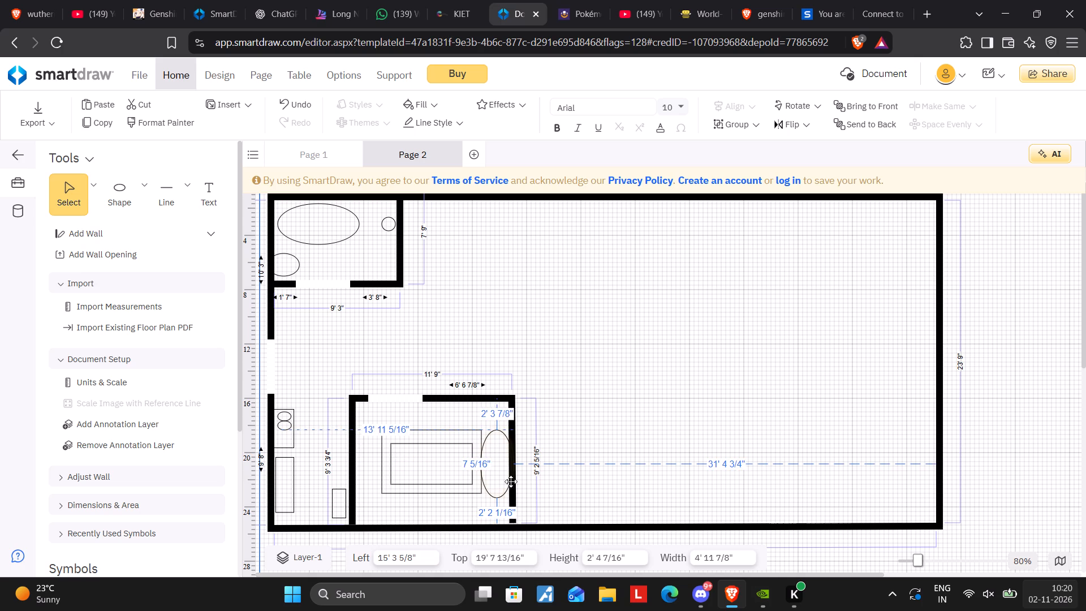
{"action": "left_click_drag", "start_coordinate": [511, 481], "coordinate": [510, 481]}
{"action": "left_click", "coordinate": [723, 421]}
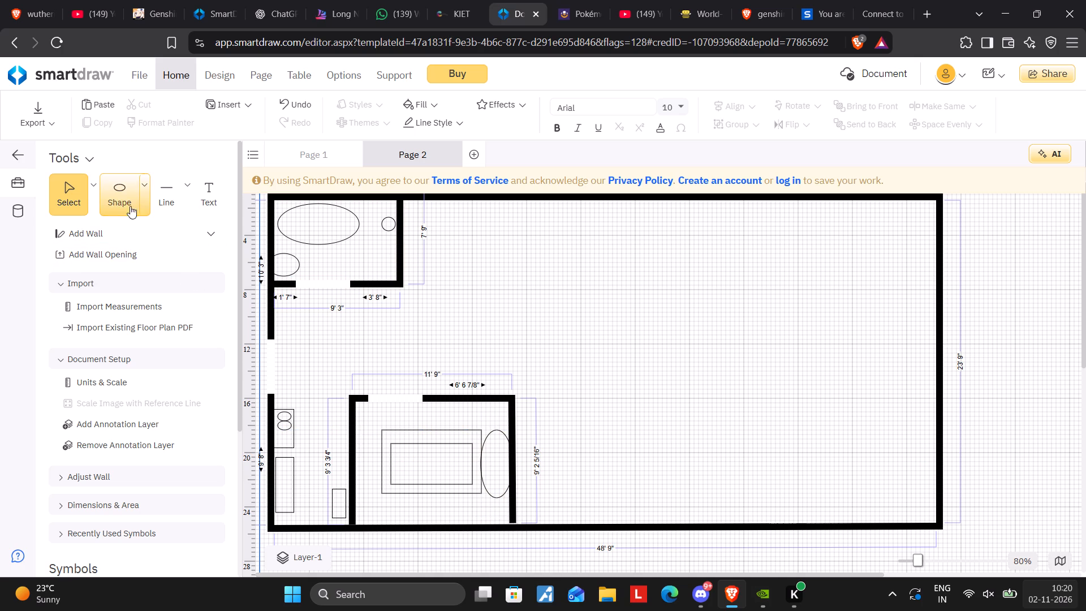
Add an ellipse, shrink it to 1' 8" by 1' 5 1/8", and place it in the bottom room's lower-left corner.
{"action": "left_click_drag", "start_coordinate": [111, 194], "coordinate": [392, 515]}
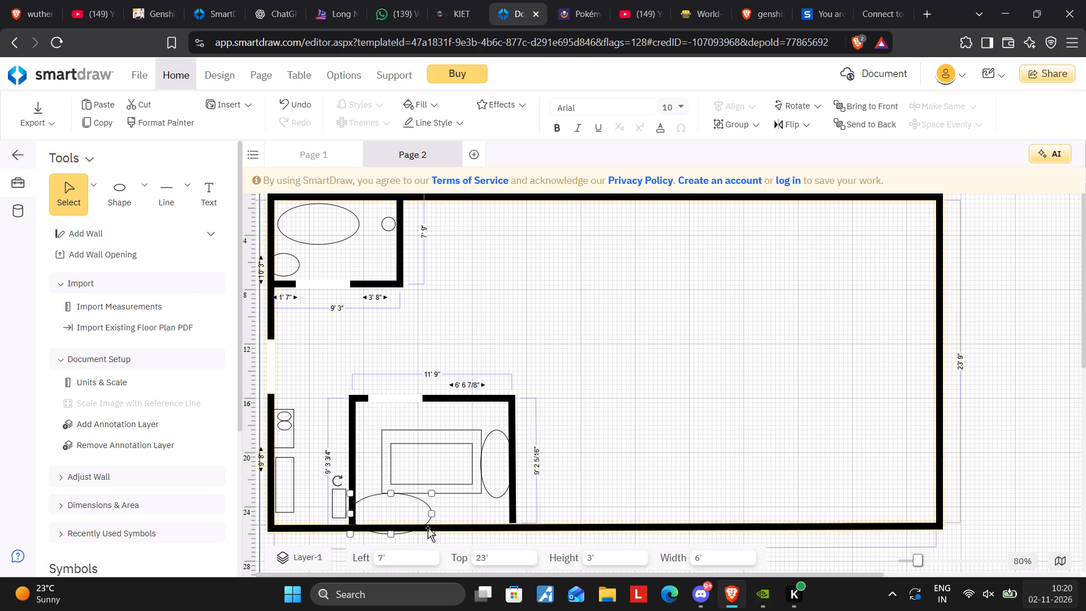
{"action": "left_click_drag", "start_coordinate": [433, 535], "coordinate": [377, 515]}
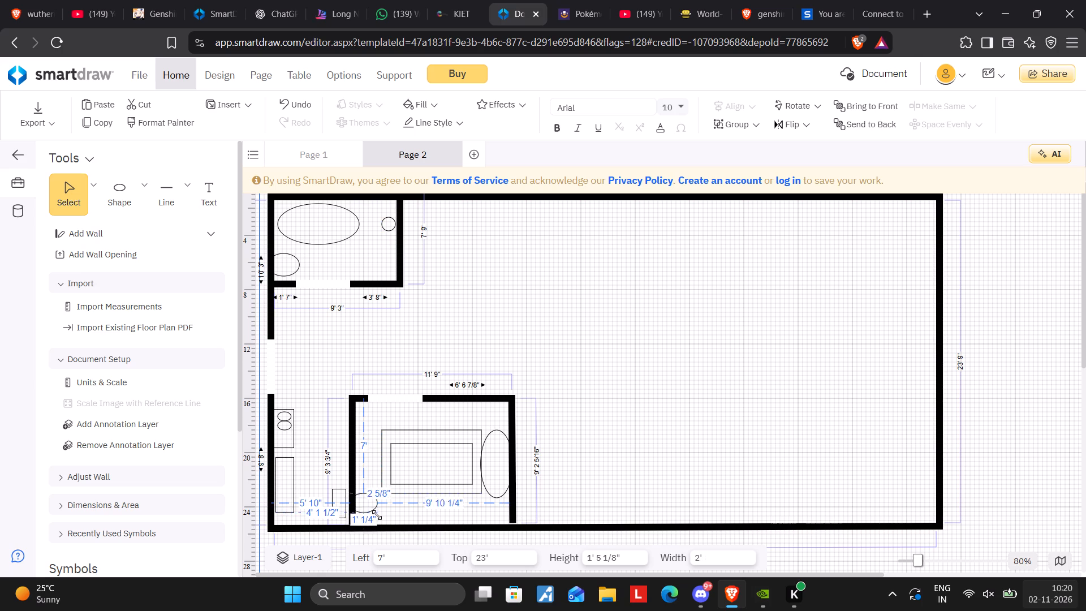
{"action": "left_click_drag", "start_coordinate": [377, 515], "coordinate": [374, 515]}
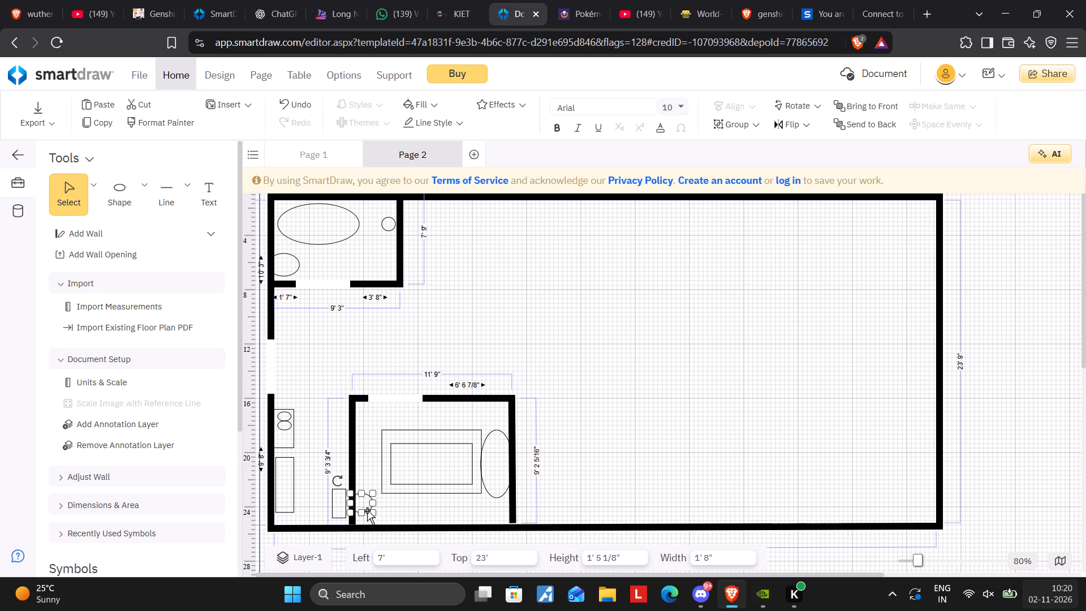
{"action": "left_click_drag", "start_coordinate": [367, 510], "coordinate": [378, 523]}
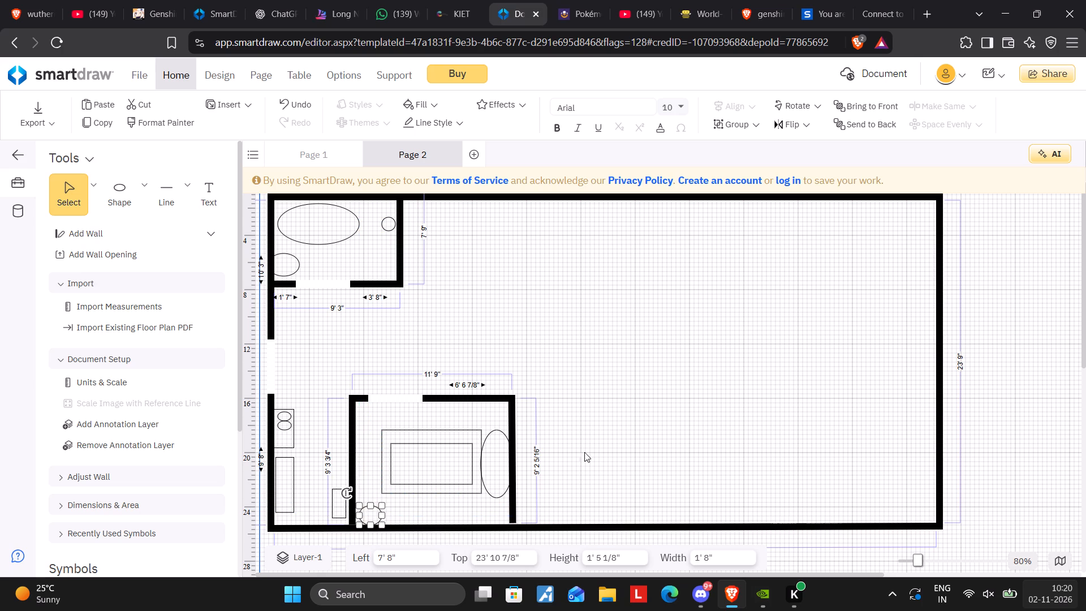
{"action": "left_click", "coordinate": [637, 419]}
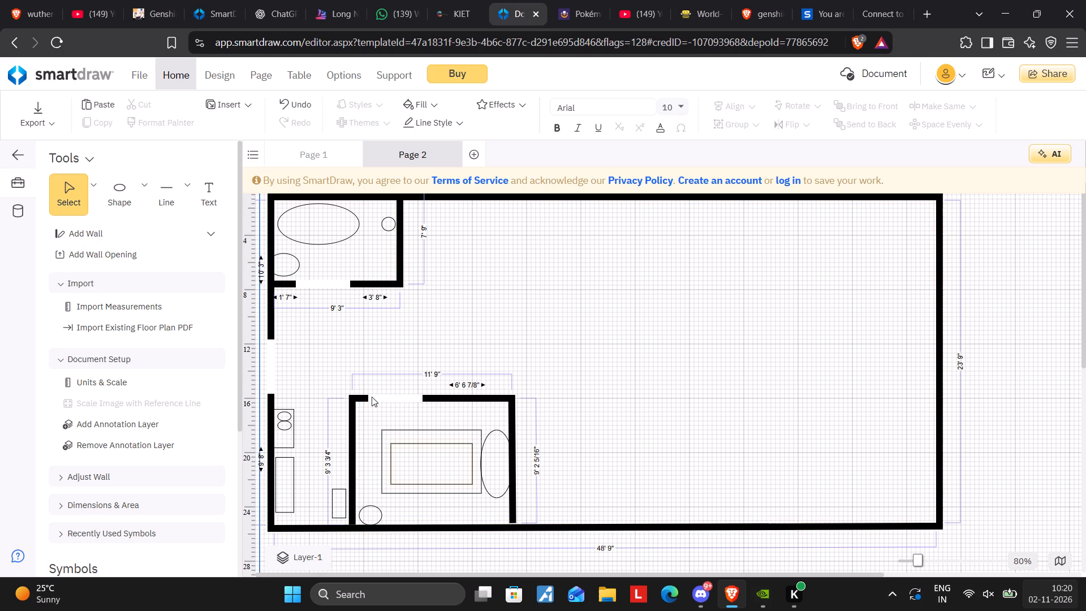
Add a rectangle against the bottom outer wall inside the bottom room and reduce its height so it measures 6' by 2'.
{"action": "left_click", "coordinate": [145, 179]}
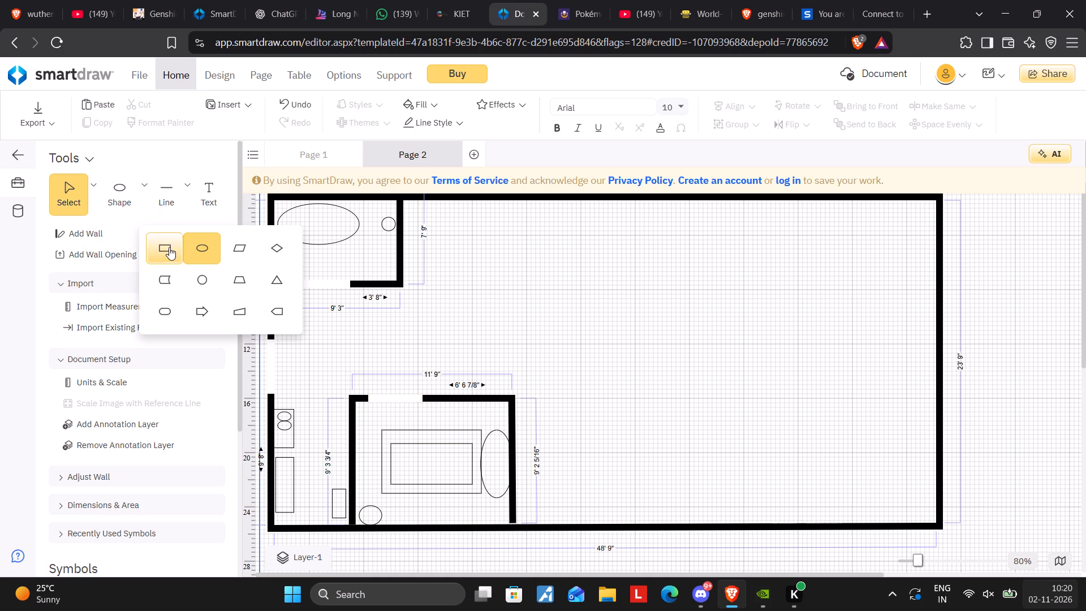
{"action": "left_click_drag", "start_coordinate": [166, 247], "coordinate": [437, 522]}
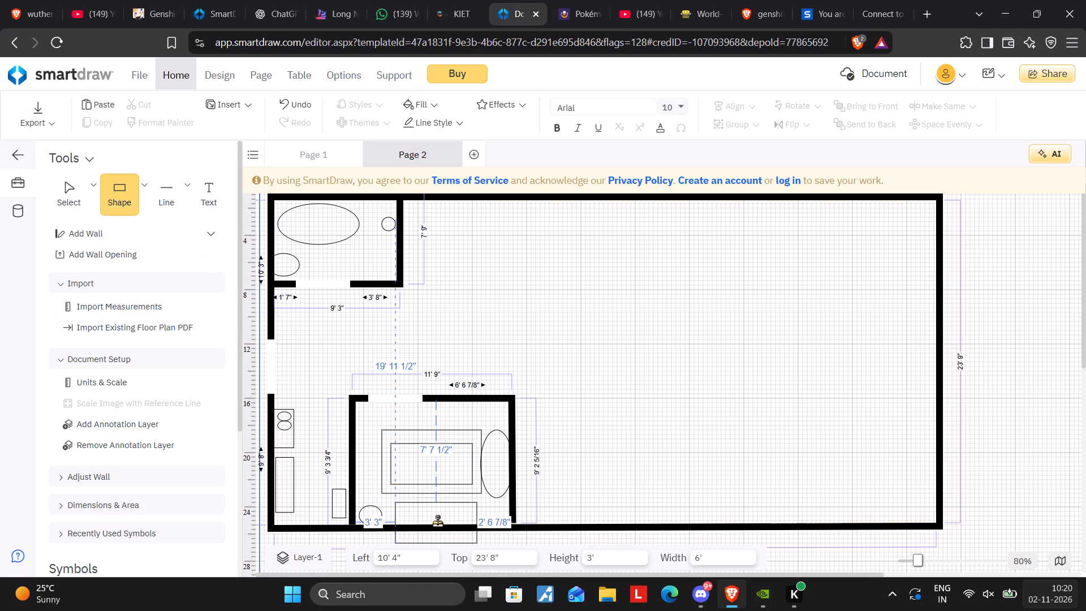
{"action": "left_click_drag", "start_coordinate": [437, 522], "coordinate": [437, 523]}
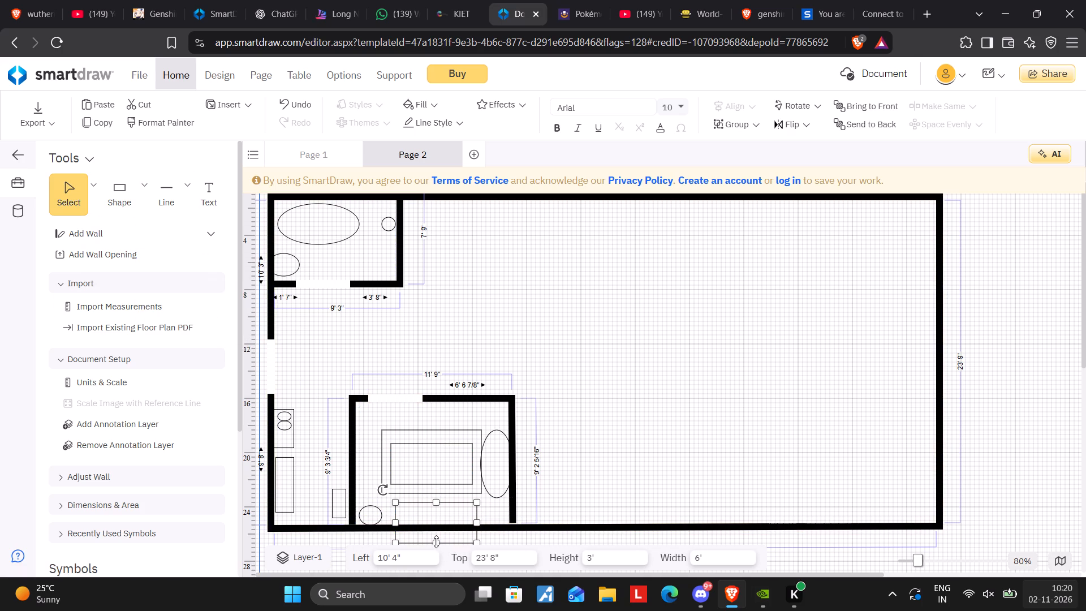
{"action": "left_click_drag", "start_coordinate": [436, 541], "coordinate": [438, 530]}
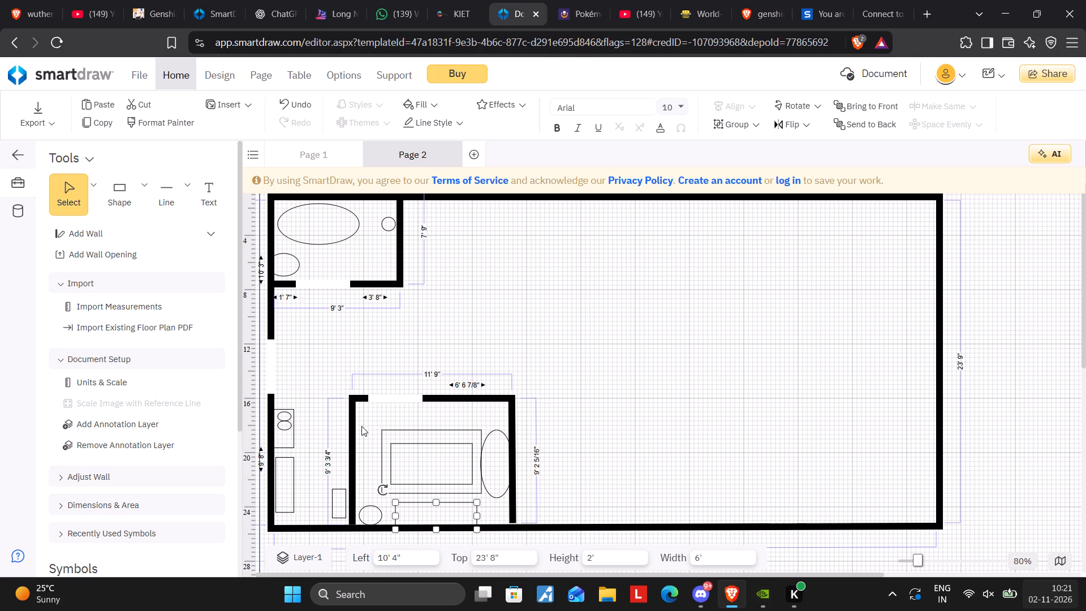
{"action": "left_click", "coordinate": [580, 317]}
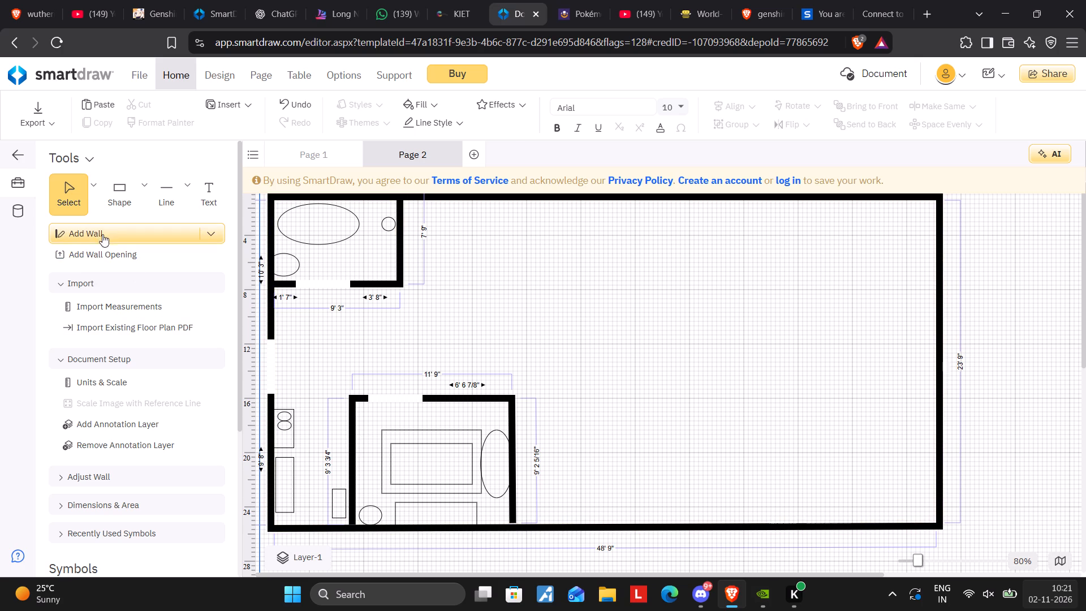
Add a 4' wall opening at the lower end of the bottom room's right wall.
{"action": "left_click", "coordinate": [107, 260]}
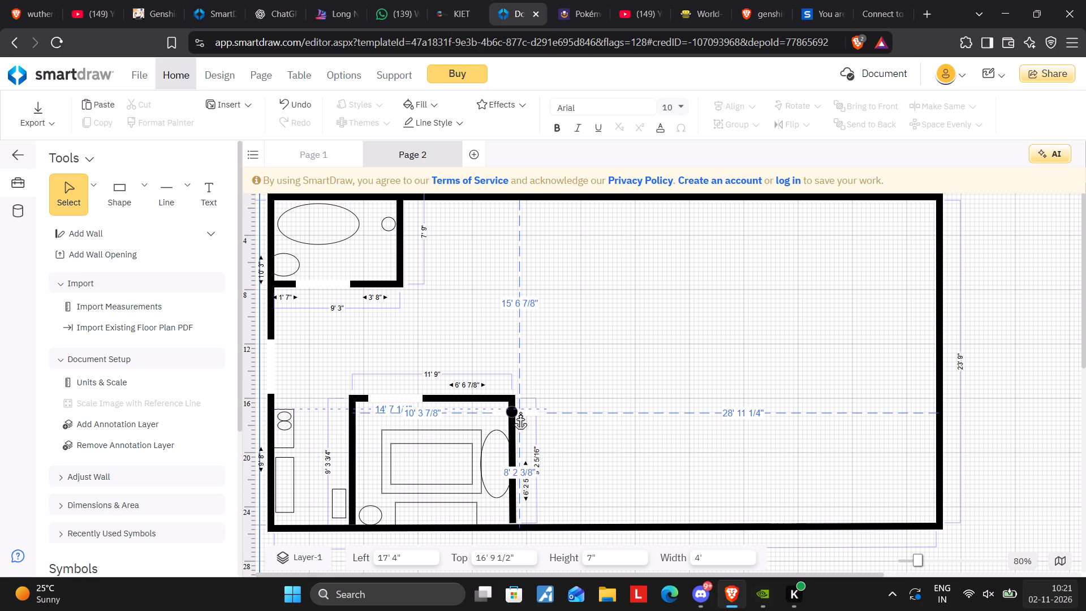
{"action": "left_click", "coordinate": [519, 505]}
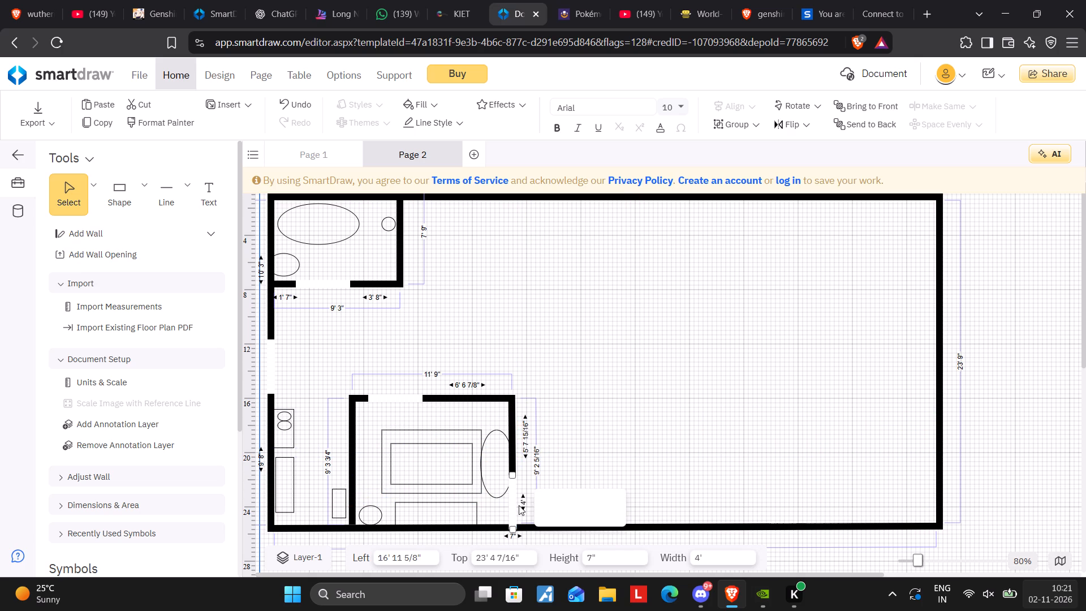
{"action": "left_click", "coordinate": [583, 420]}
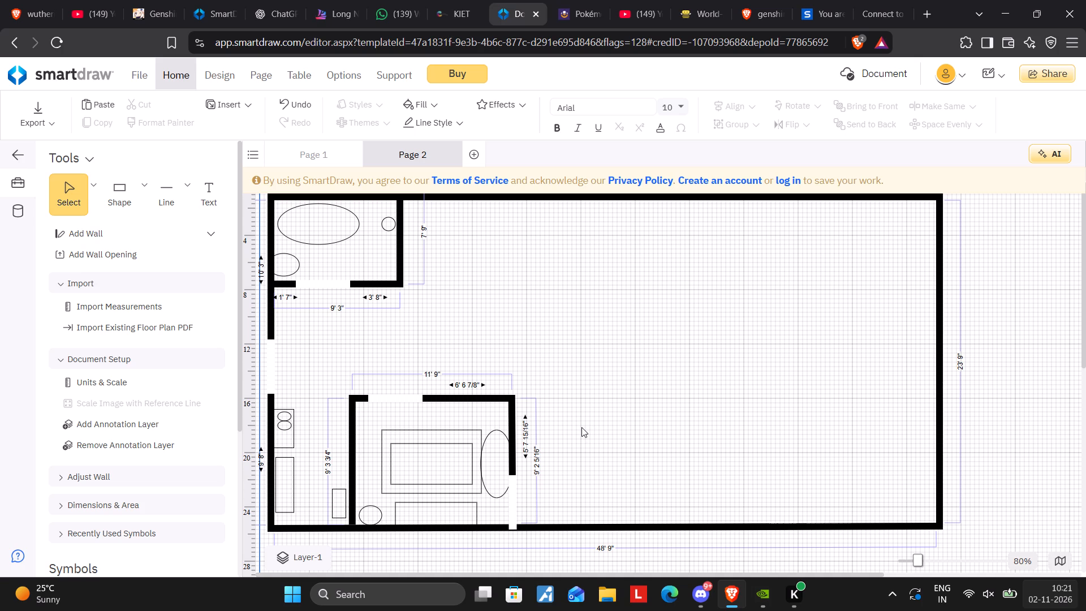
Move the 4' opening onto the bottom outer wall beside the bottom room's right corner and rotate it in line with that wall.
{"action": "left_click_drag", "start_coordinate": [516, 506], "coordinate": [549, 489]}
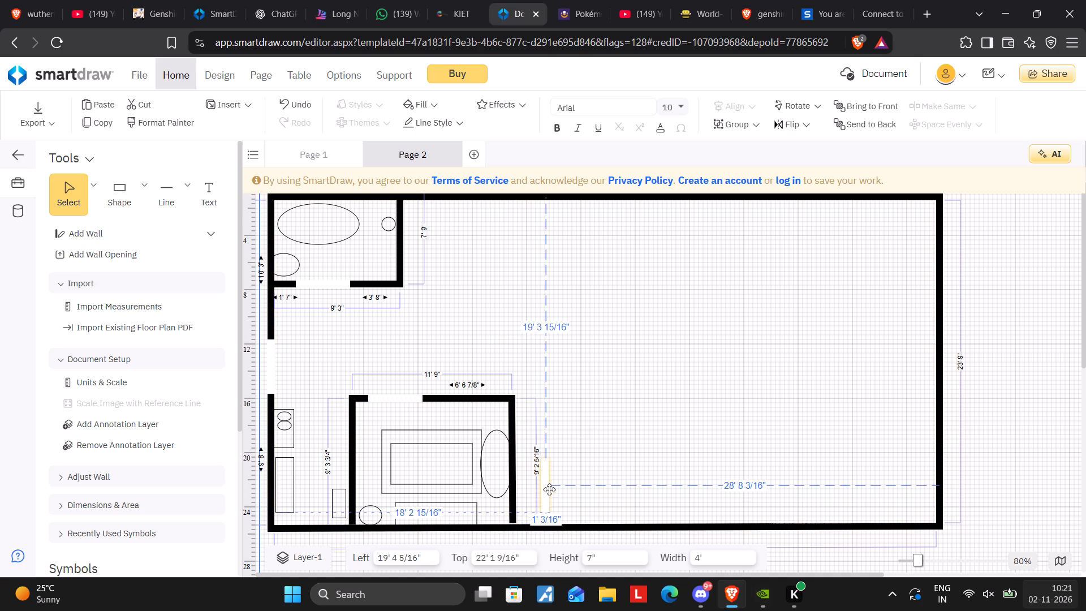
{"action": "left_click_drag", "start_coordinate": [549, 489], "coordinate": [486, 526]}
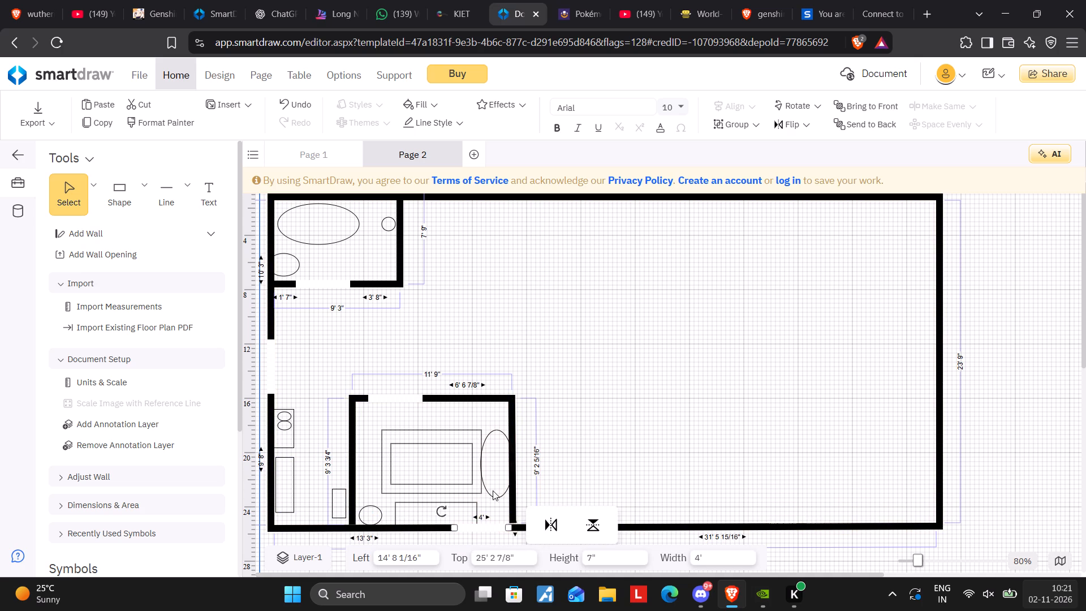
{"action": "left_click_drag", "start_coordinate": [442, 509], "coordinate": [527, 508]}
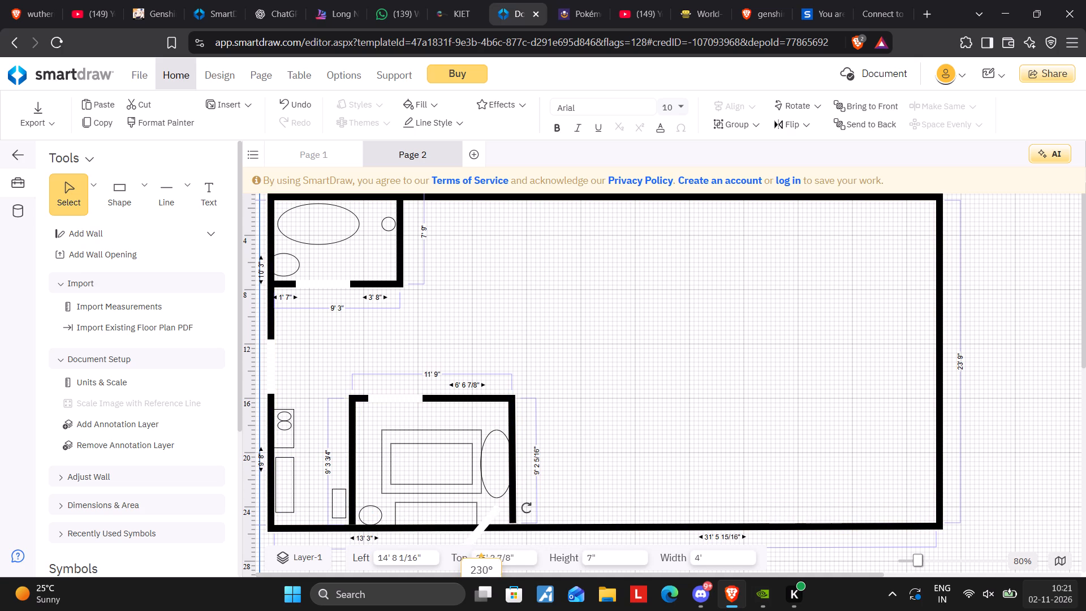
{"action": "left_click_drag", "start_coordinate": [527, 508], "coordinate": [582, 578]}
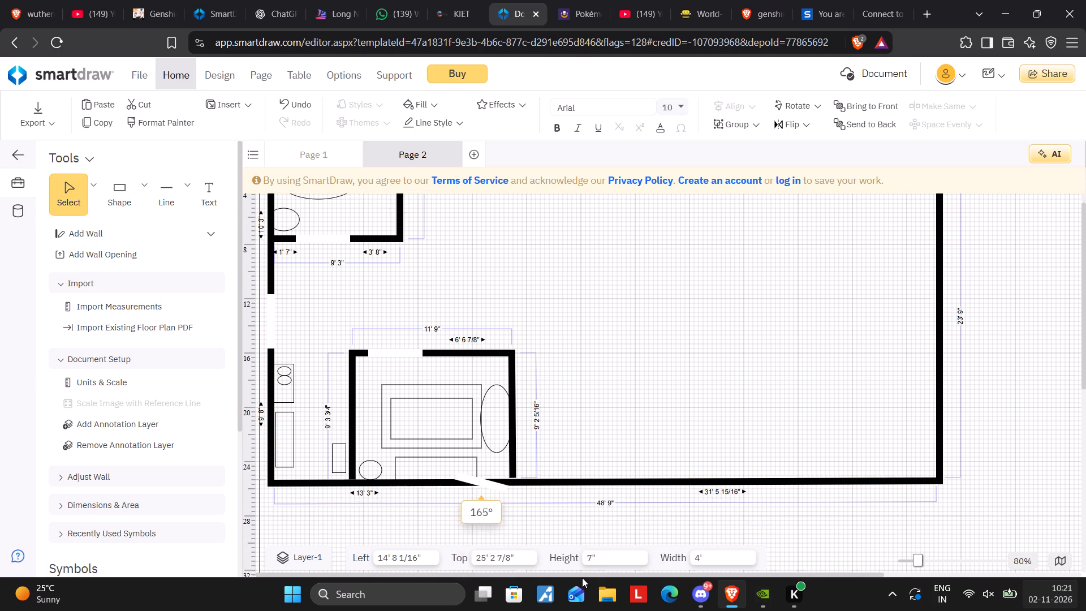
{"action": "left_click_drag", "start_coordinate": [582, 578], "coordinate": [600, 497]}
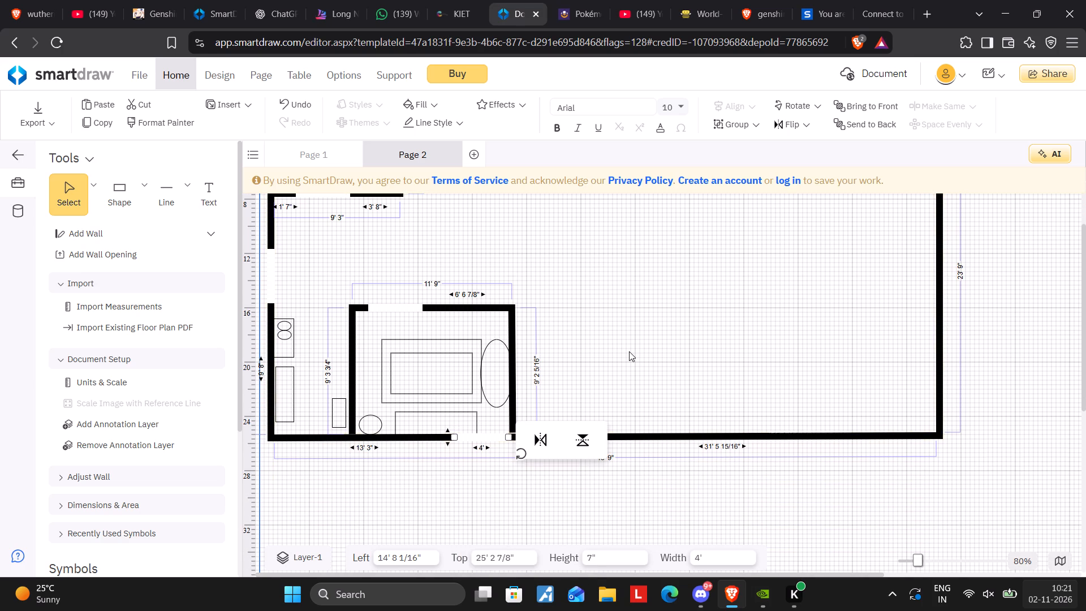
{"action": "left_click", "coordinate": [629, 351]}
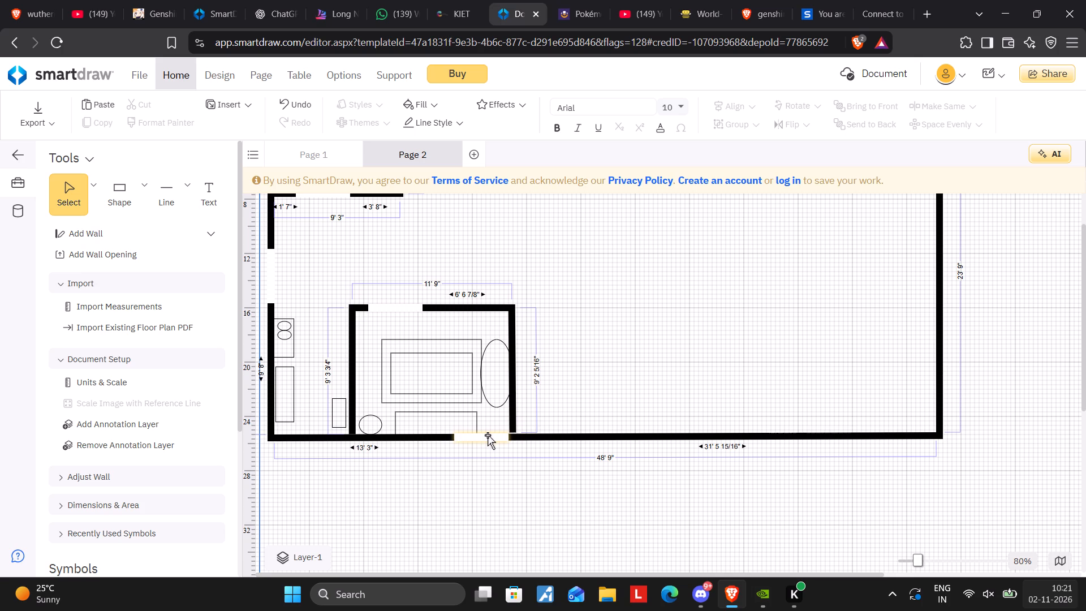
Draw a three-walled room off the top outer wall, with a 6' 11" left wall, an 11' 9" bottom wall and a 7' right wall.
{"action": "scroll", "coordinate": [628, 419], "scroll_direction": "up", "scroll_amount": 1}
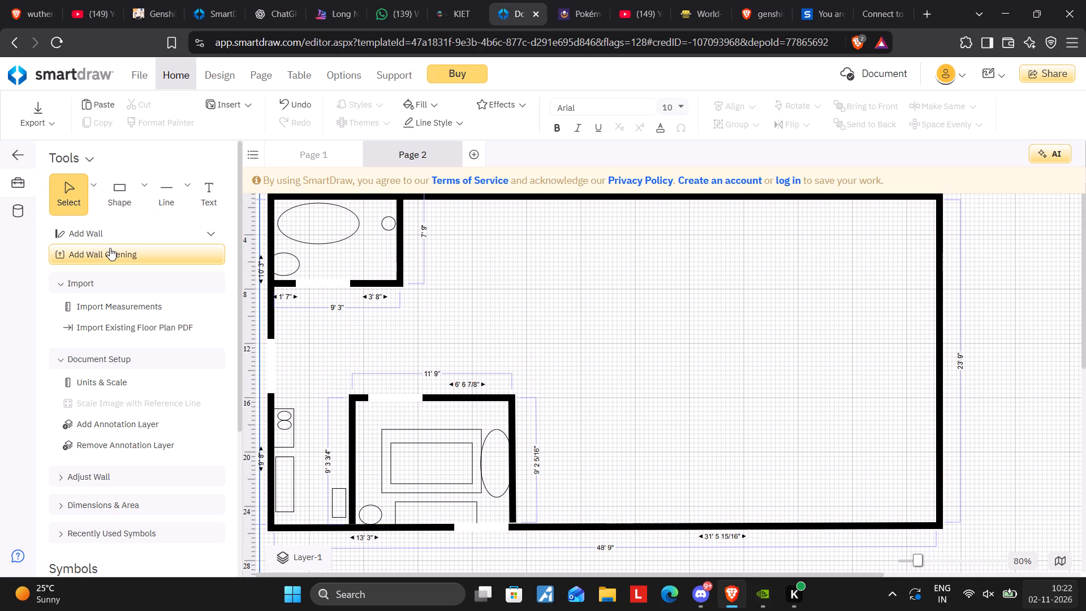
{"action": "left_click", "coordinate": [103, 234]}
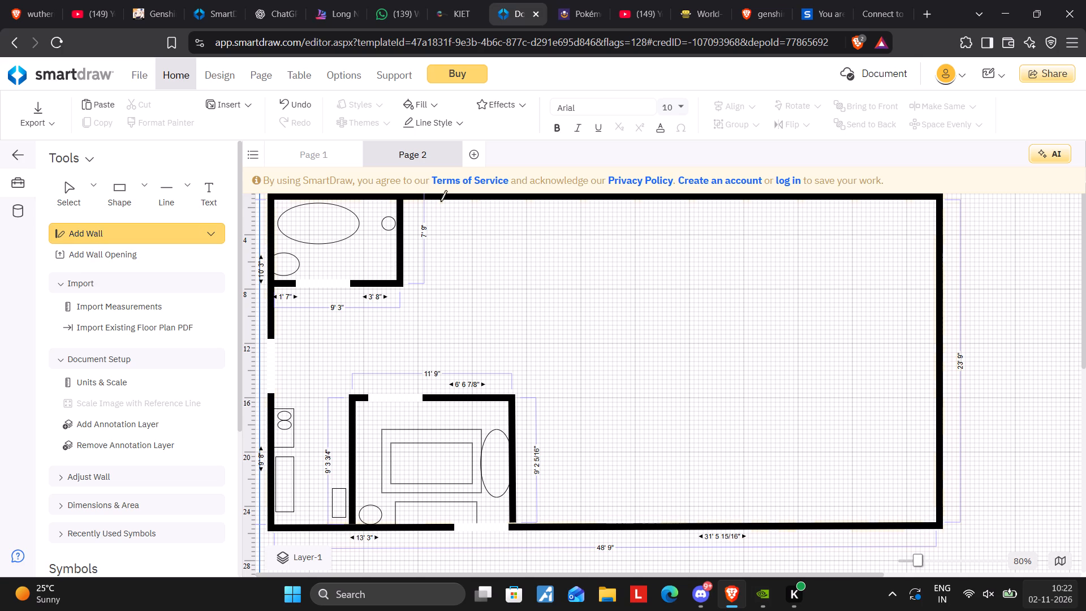
{"action": "left_click", "coordinate": [521, 201]}
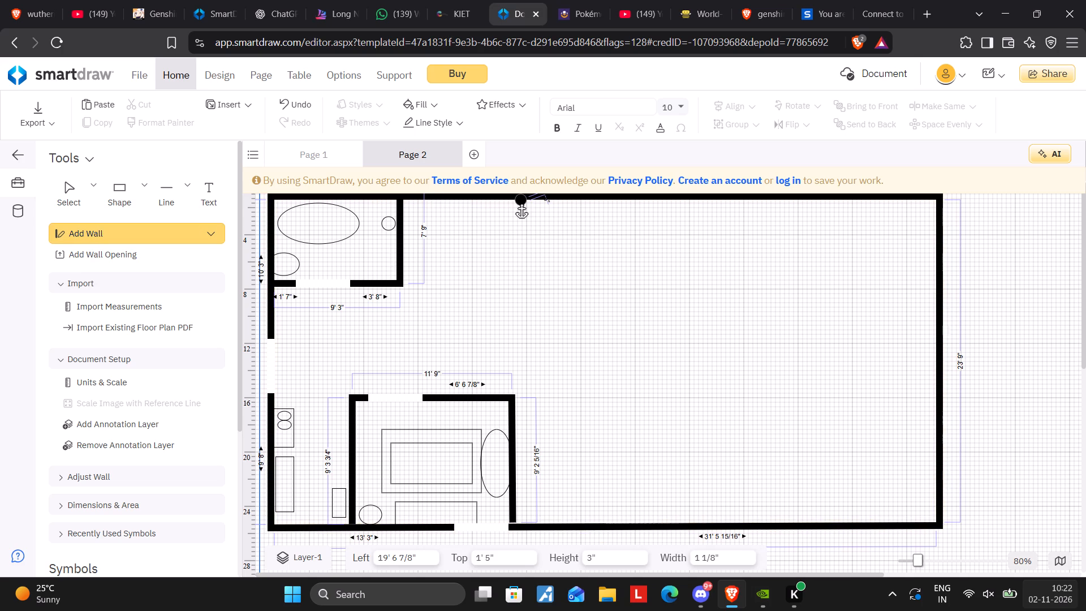
{"action": "left_click", "coordinate": [523, 288]}
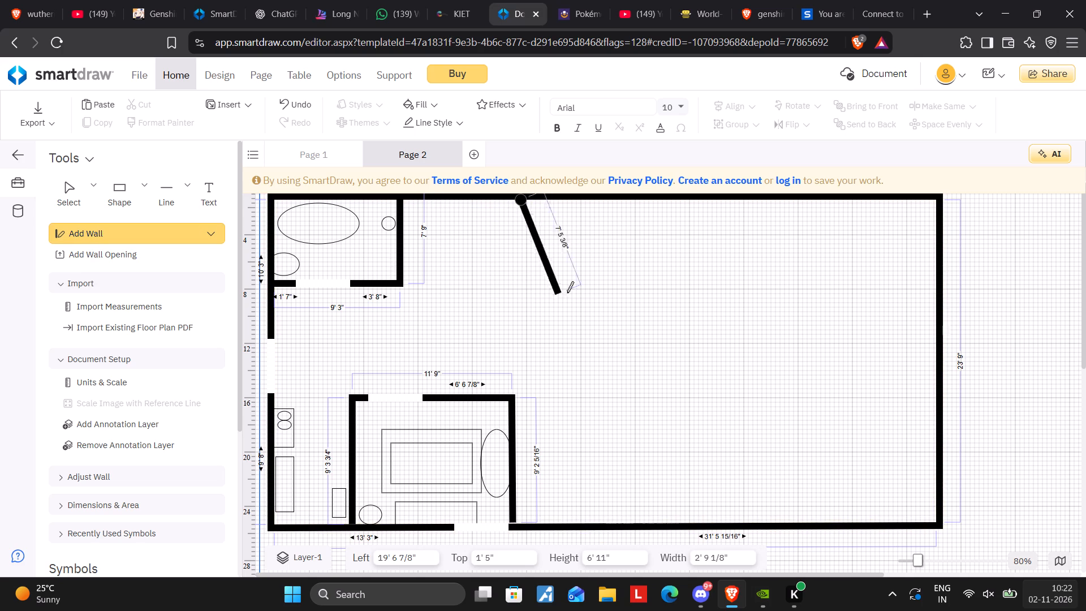
{"action": "left_click", "coordinate": [520, 292]}
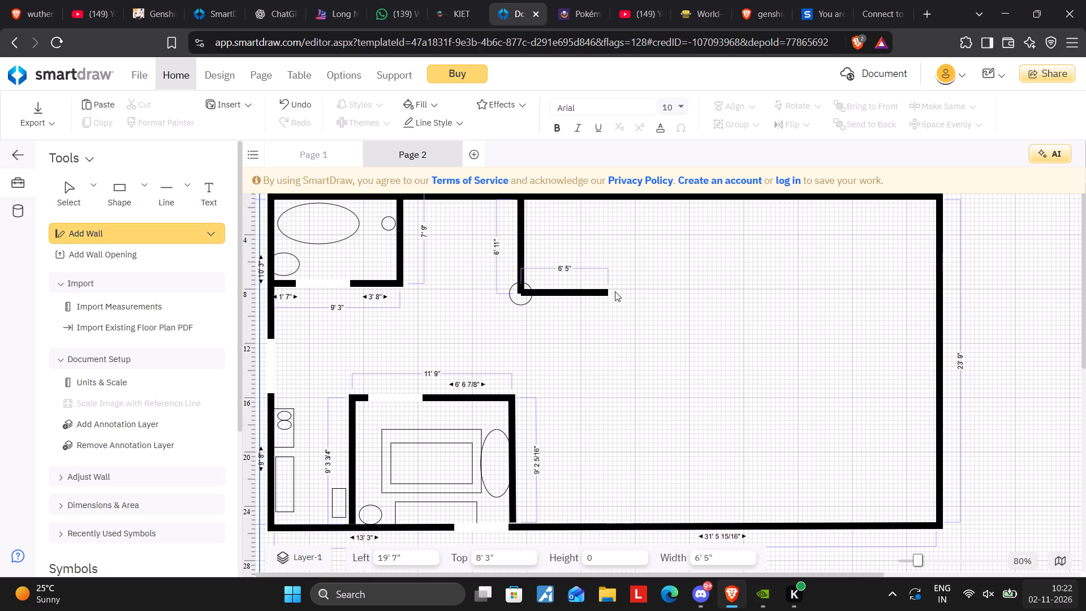
{"action": "left_click", "coordinate": [682, 296]}
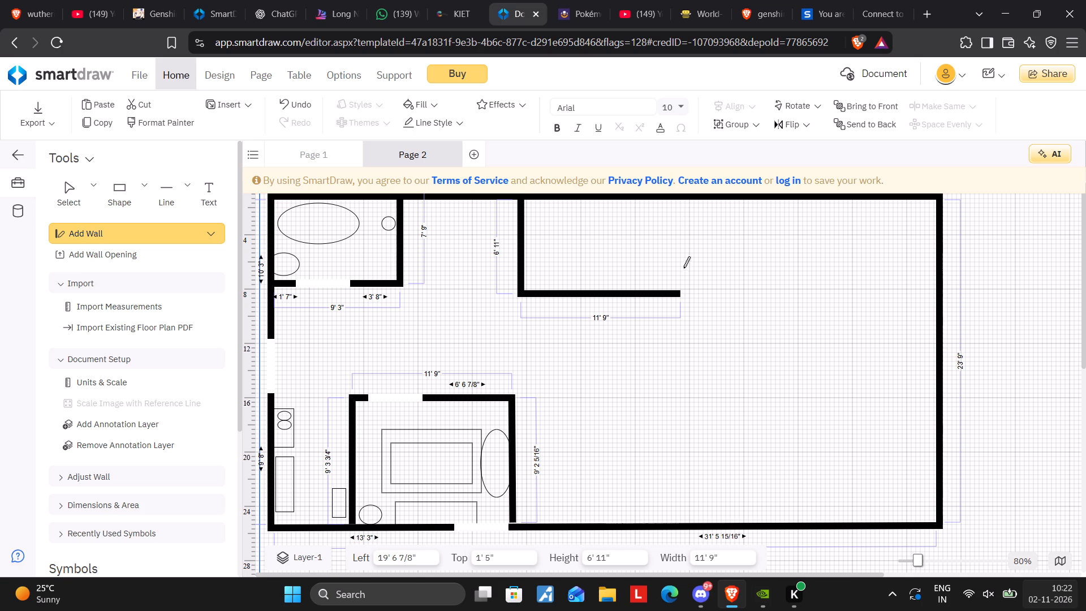
{"action": "left_click", "coordinate": [675, 294]}
{"action": "left_click", "coordinate": [676, 198]}
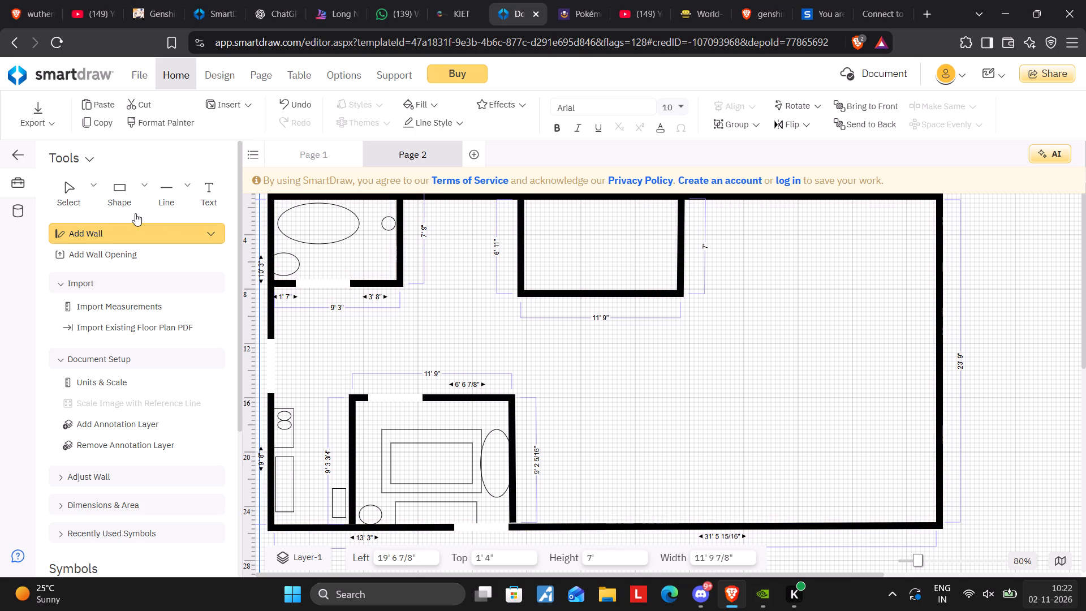
Add a 4' wall opening in the bottom wall of the new three-walled room off the top outer wall.
{"action": "left_click", "coordinate": [102, 256]}
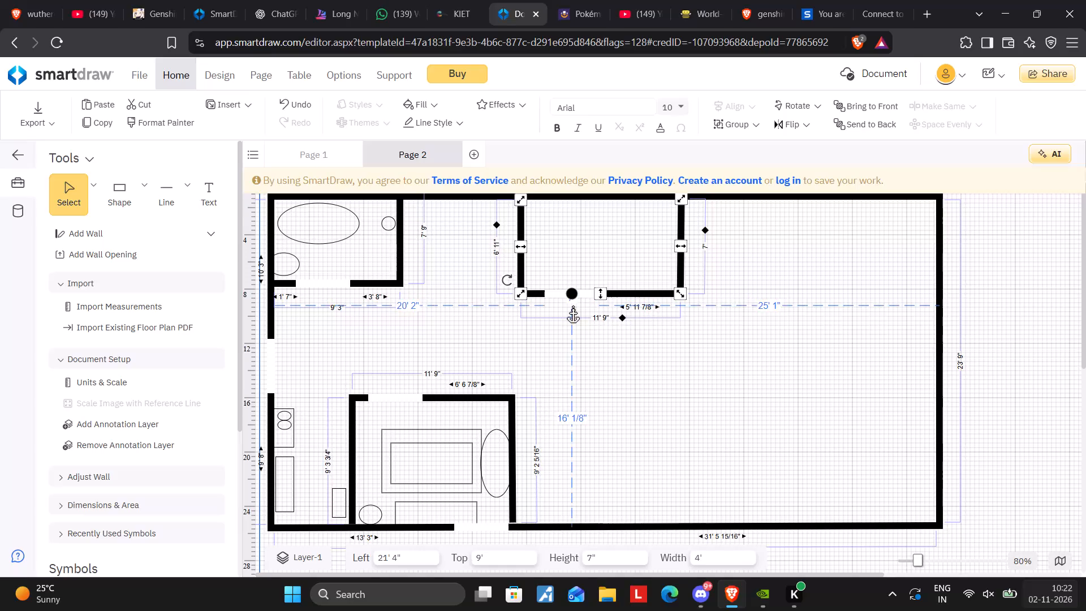
{"action": "left_click", "coordinate": [573, 304]}
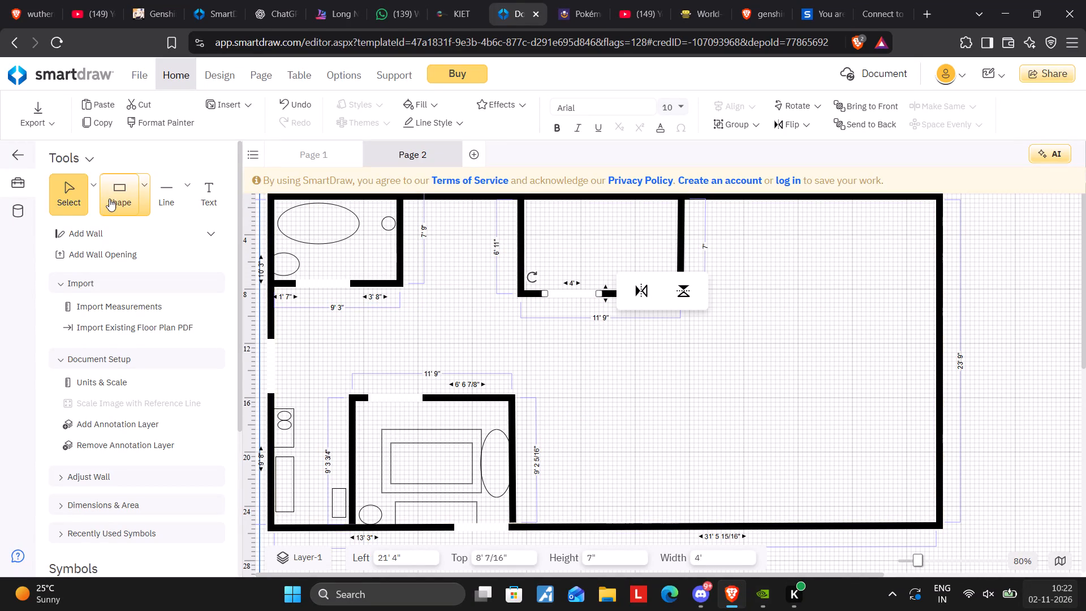
Add a rectangle against the top outer wall inside the three-walled room and resize it to 11' 8" wide by 1' 8" high.
{"action": "left_click", "coordinate": [109, 199]}
{"action": "left_click", "coordinate": [143, 191]}
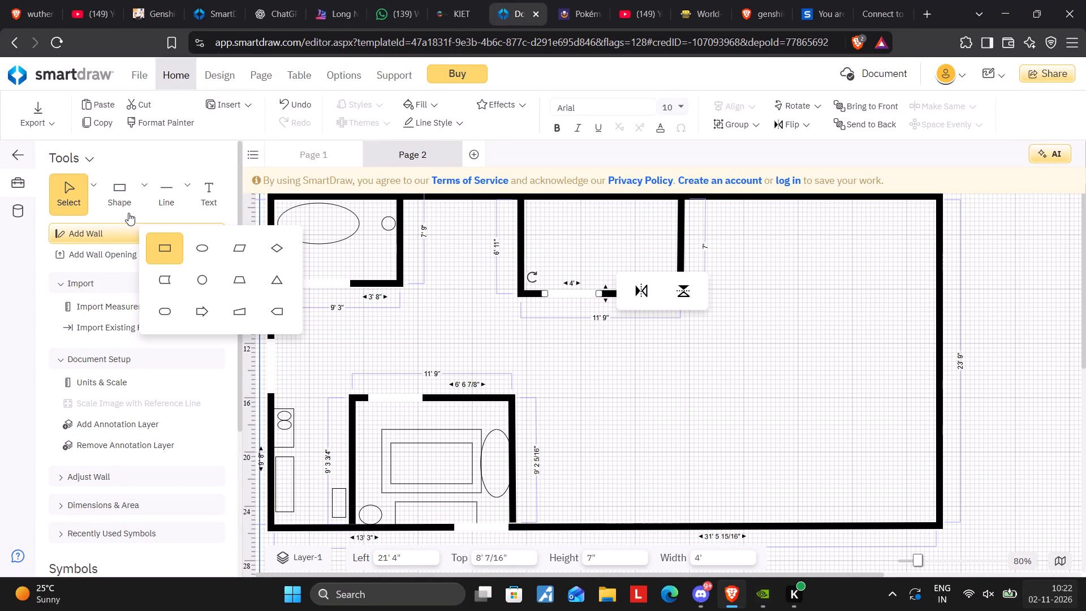
{"action": "left_click_drag", "start_coordinate": [123, 198], "coordinate": [568, 222]}
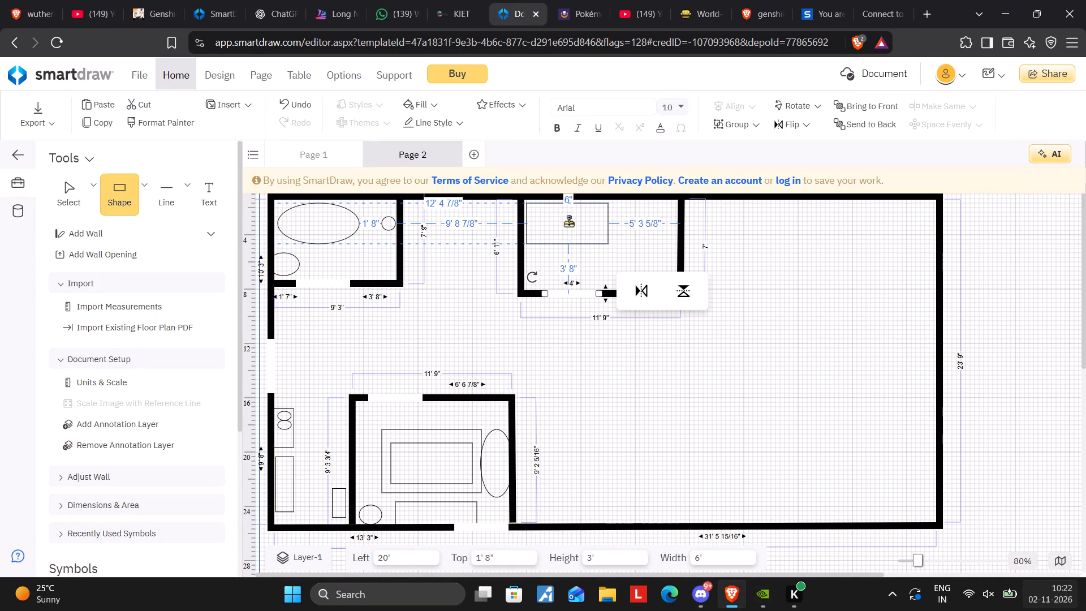
{"action": "left_click_drag", "start_coordinate": [568, 222], "coordinate": [563, 220]}
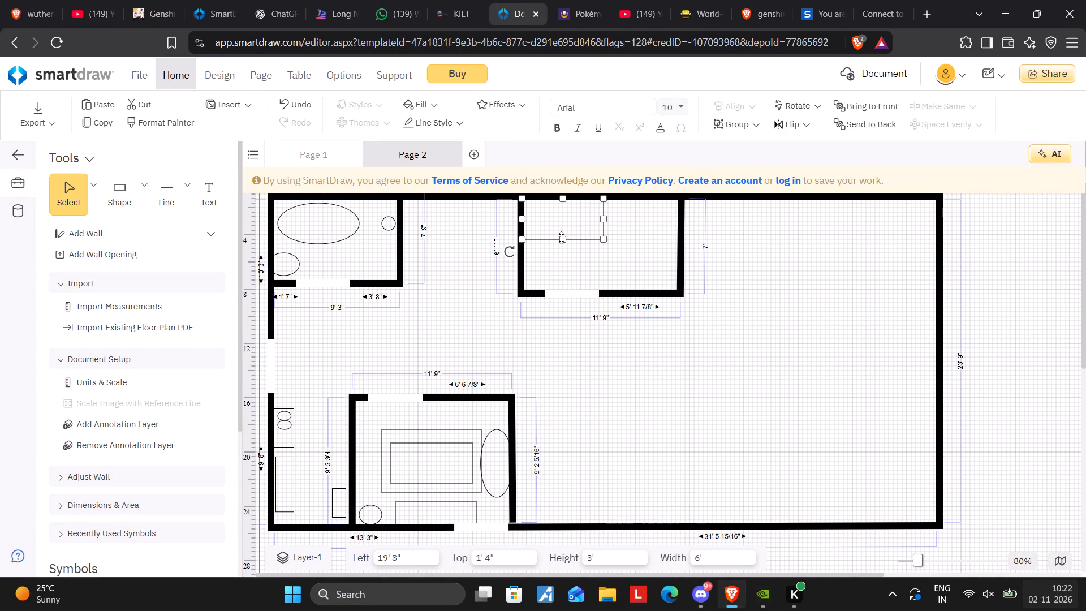
{"action": "left_click_drag", "start_coordinate": [561, 238], "coordinate": [560, 220]}
{"action": "left_click_drag", "start_coordinate": [601, 208], "coordinate": [660, 204]}
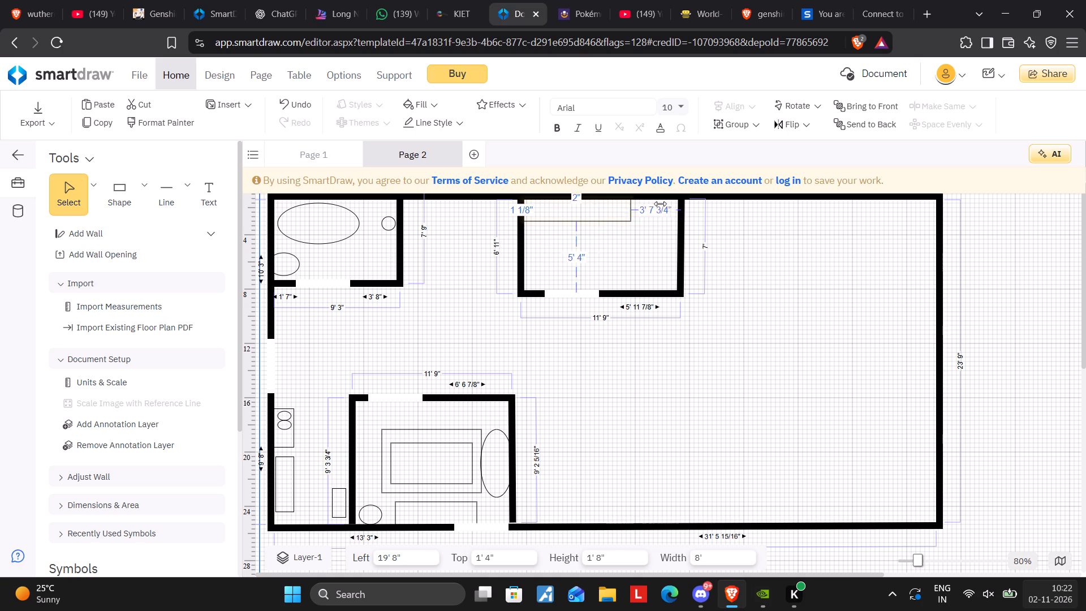
{"action": "left_click_drag", "start_coordinate": [660, 204], "coordinate": [680, 204]}
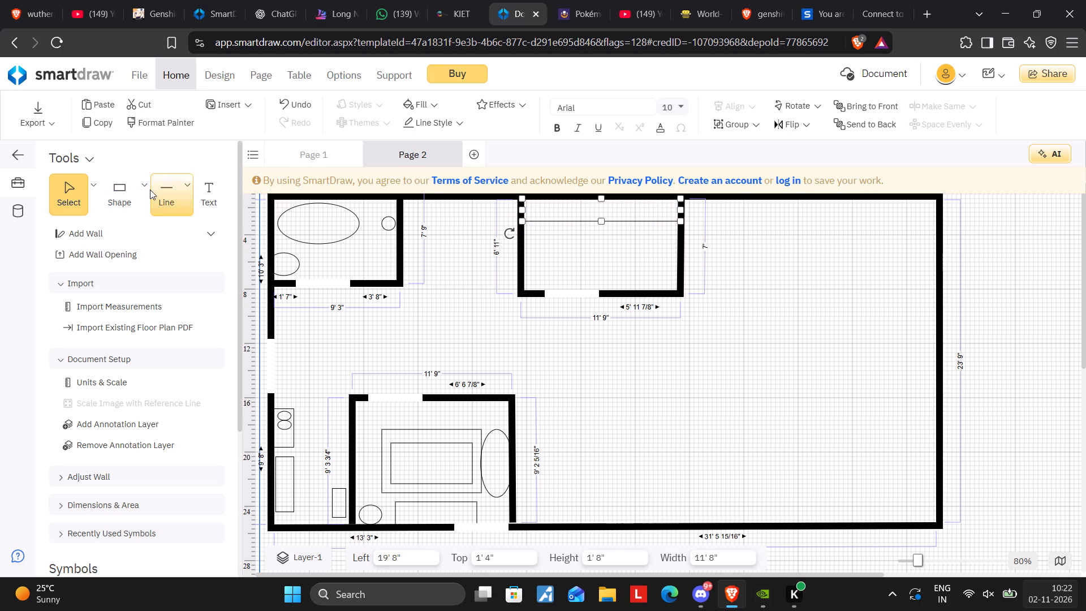
Add an ellipse, shrink it to 2' 8" by 1' 4", and place it inside the right end of the long top rectangle.
{"action": "left_click", "coordinate": [148, 189]}
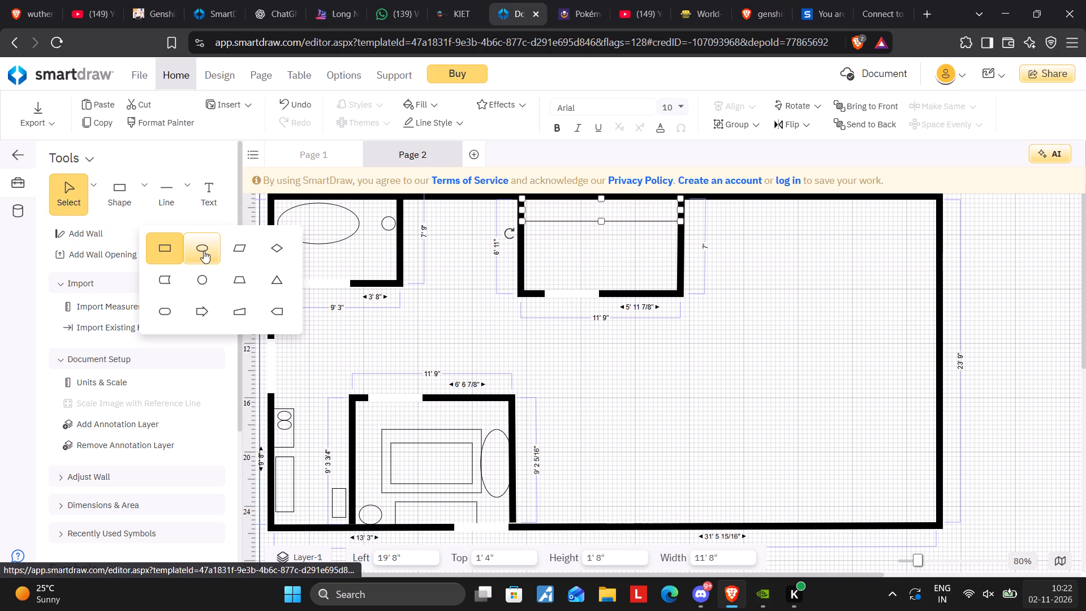
{"action": "left_click_drag", "start_coordinate": [204, 251], "coordinate": [611, 255]}
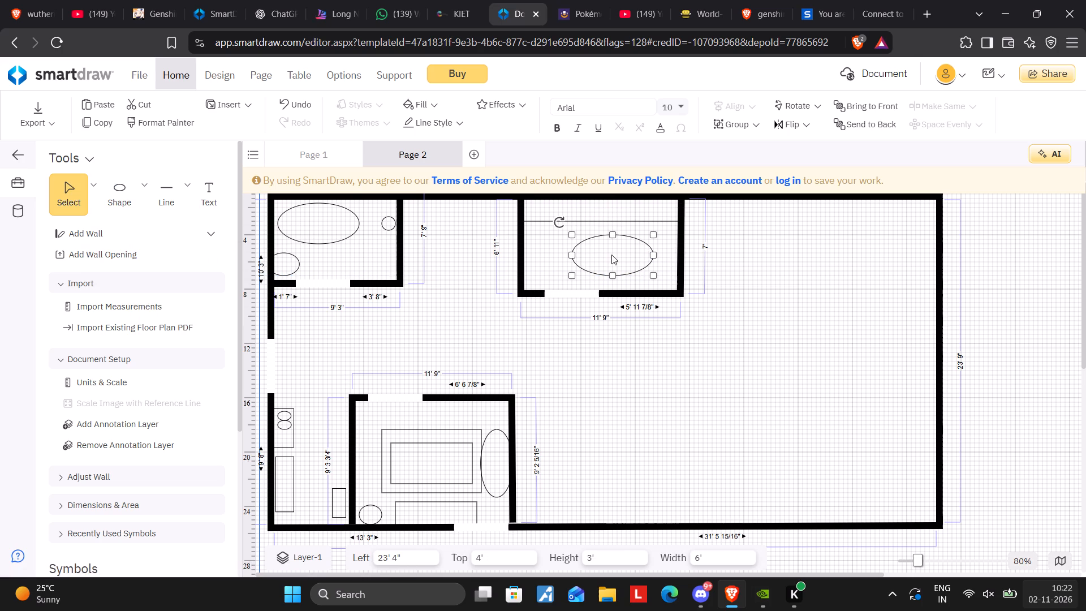
{"action": "left_click_drag", "start_coordinate": [654, 274], "coordinate": [609, 251]}
{"action": "left_click_drag", "start_coordinate": [600, 251], "coordinate": [681, 213]}
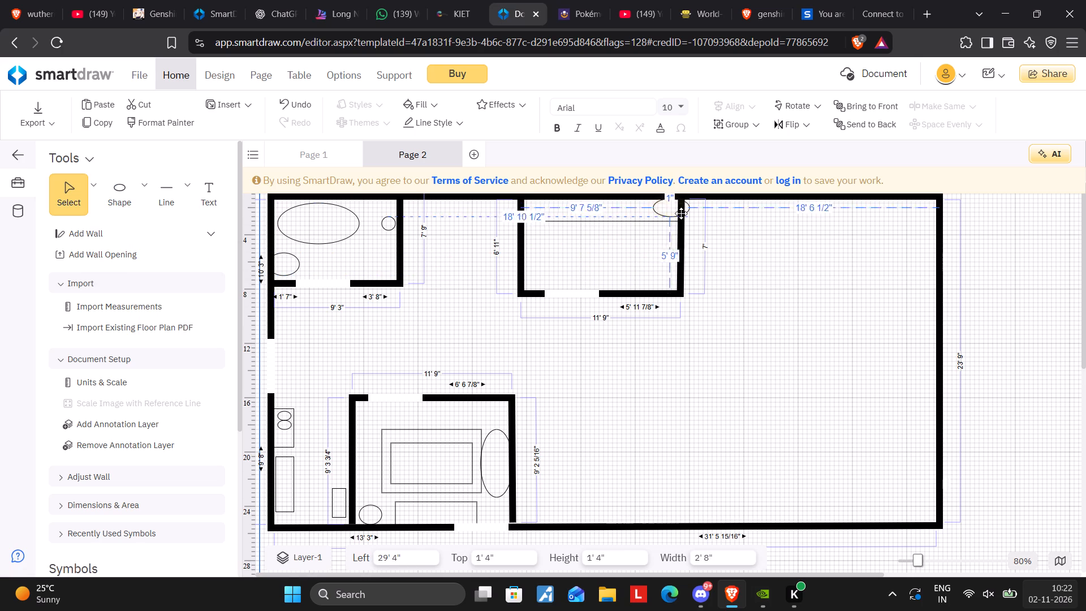
{"action": "left_click_drag", "start_coordinate": [681, 213], "coordinate": [667, 219]}
{"action": "left_click", "coordinate": [639, 236]}
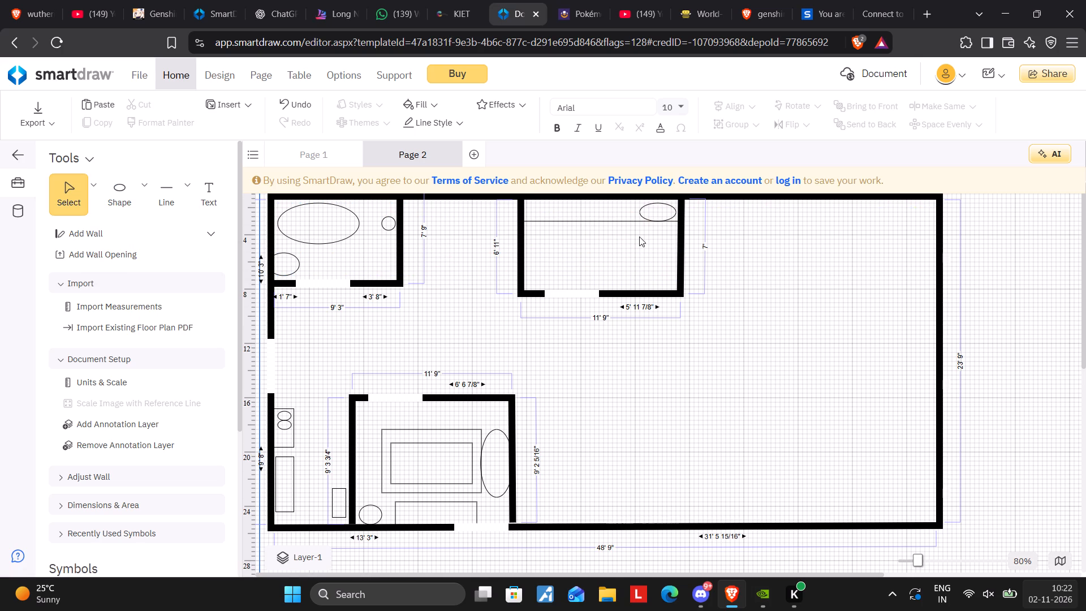
Add a 3' 8" wide rectangle inside the left part of the long top rectangle, stretched to span its full height.
{"action": "left_click", "coordinate": [147, 185]}
{"action": "left_click_drag", "start_coordinate": [167, 252], "coordinate": [570, 228]}
{"action": "left_click_drag", "start_coordinate": [608, 248], "coordinate": [576, 216]}
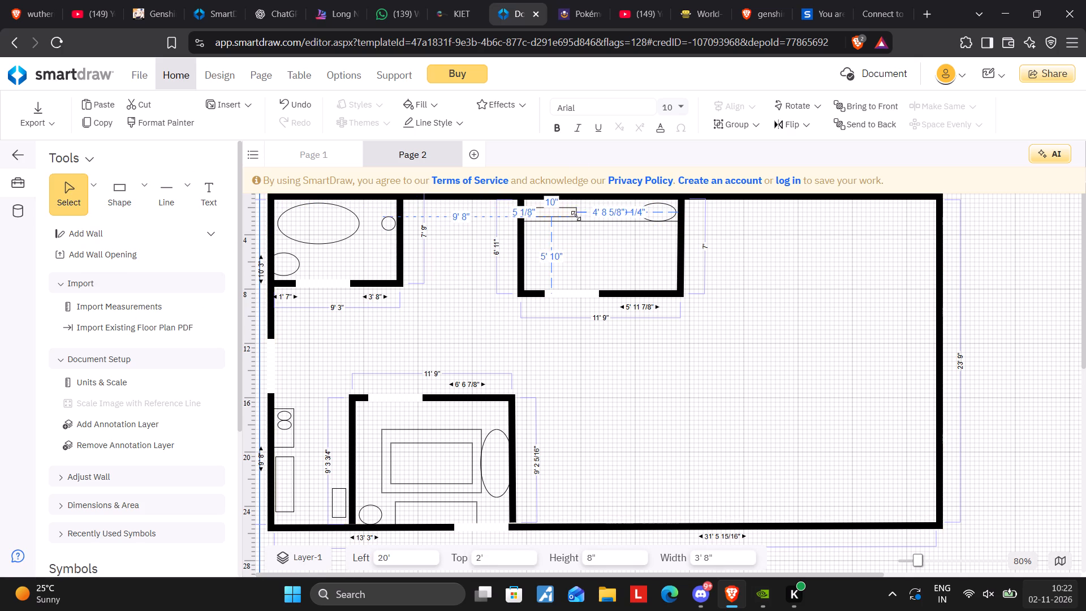
{"action": "left_click_drag", "start_coordinate": [576, 216], "coordinate": [576, 218]}
{"action": "left_click_drag", "start_coordinate": [564, 218], "coordinate": [584, 217]}
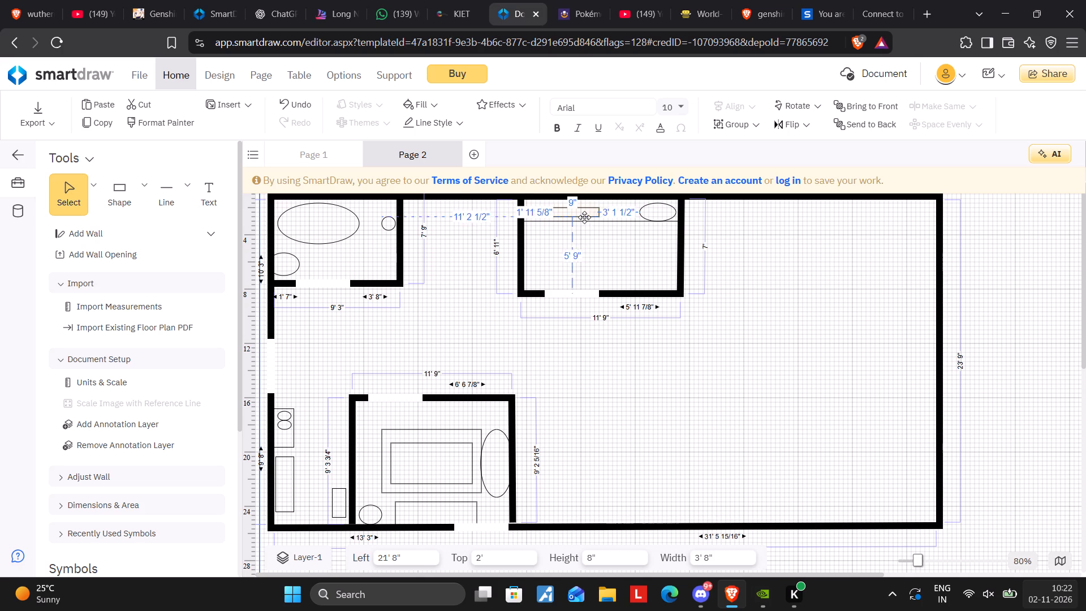
{"action": "left_click_drag", "start_coordinate": [584, 217], "coordinate": [574, 214]}
{"action": "left_click_drag", "start_coordinate": [559, 213], "coordinate": [559, 219]}
{"action": "left_click", "coordinate": [562, 204]}
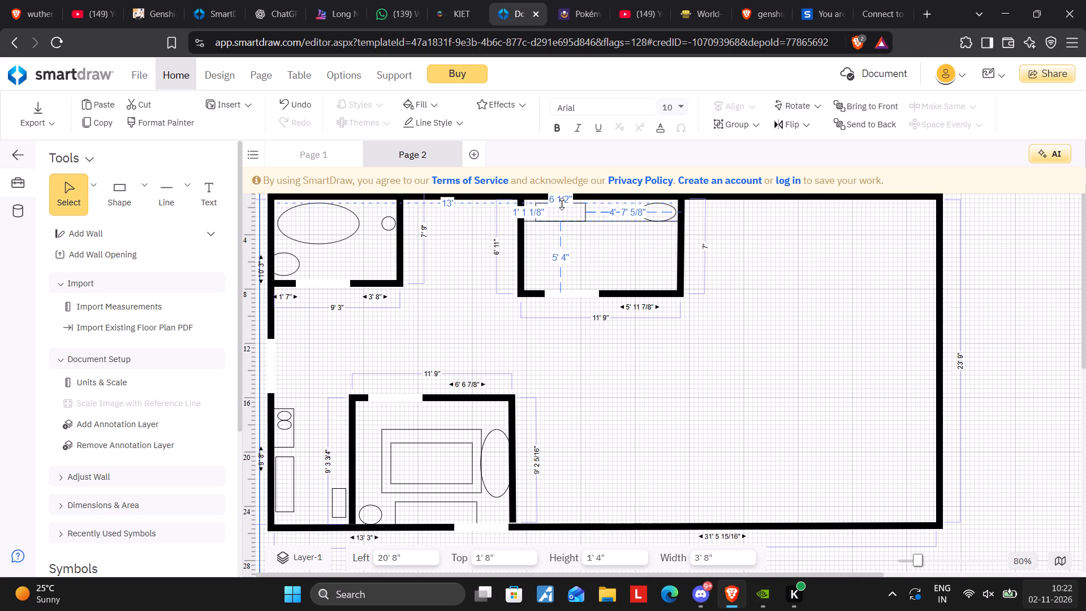
{"action": "left_click", "coordinate": [604, 235]}
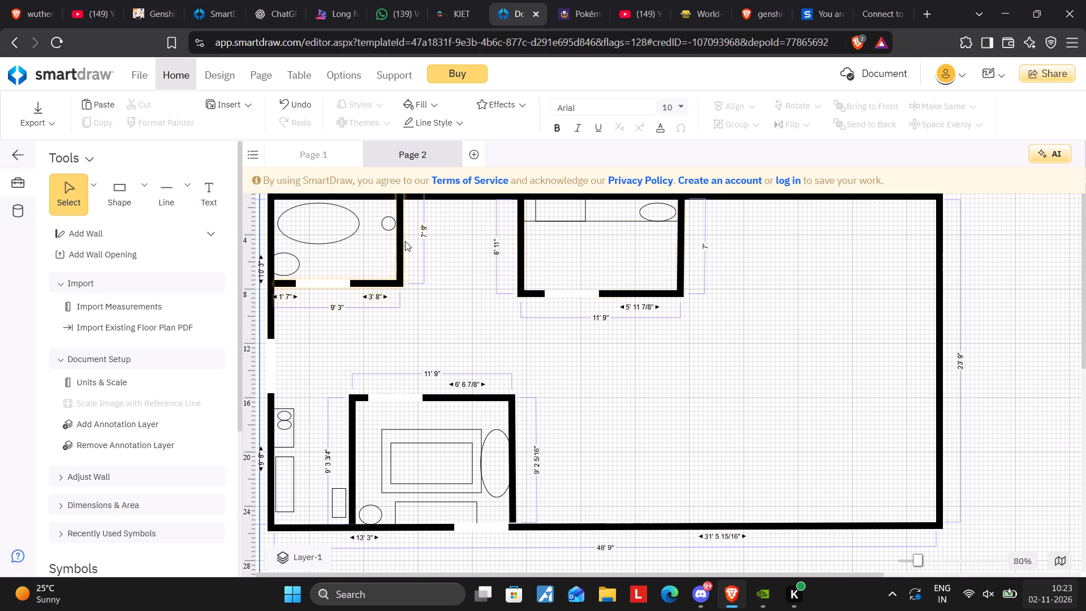
Add a circle, shrink it to 1' 4" across, and place it against the three-walled room's left wall.
{"action": "left_click", "coordinate": [143, 185]}
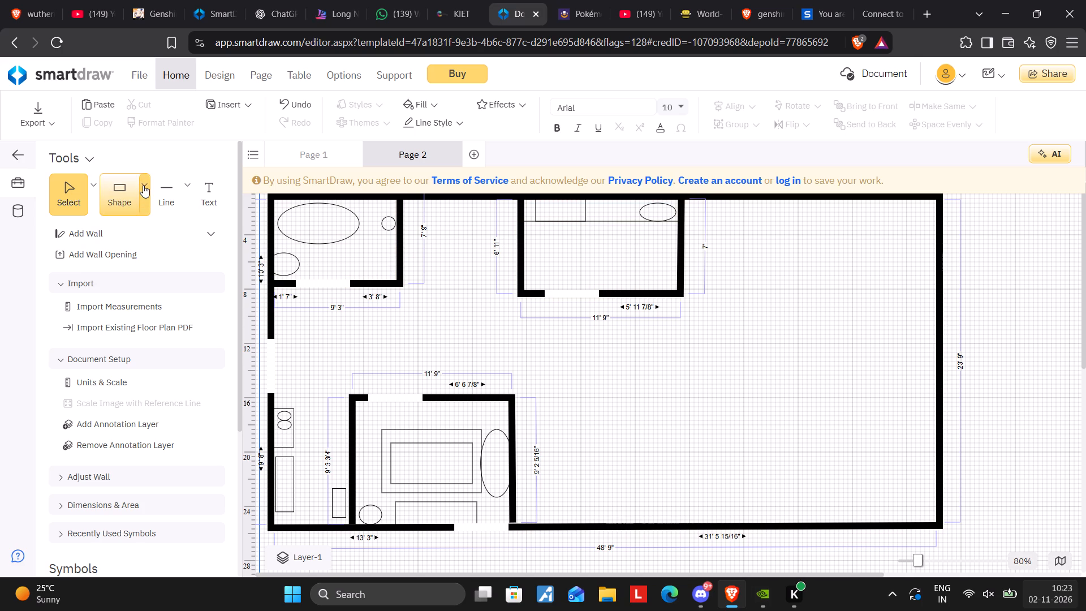
{"action": "left_click_drag", "start_coordinate": [207, 285], "coordinate": [619, 253]}
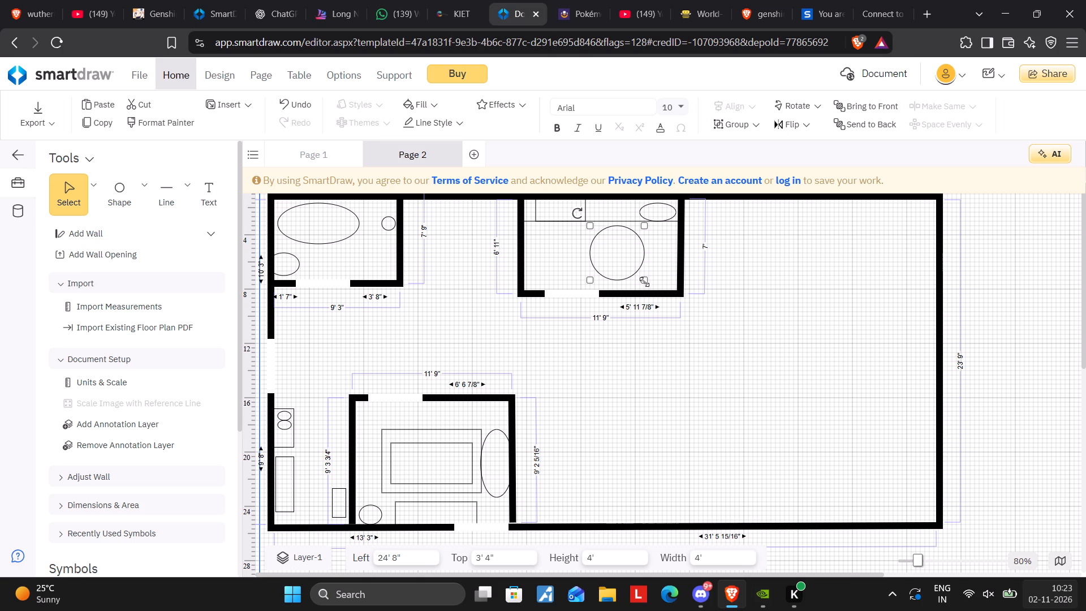
{"action": "left_click_drag", "start_coordinate": [645, 281], "coordinate": [610, 251]}
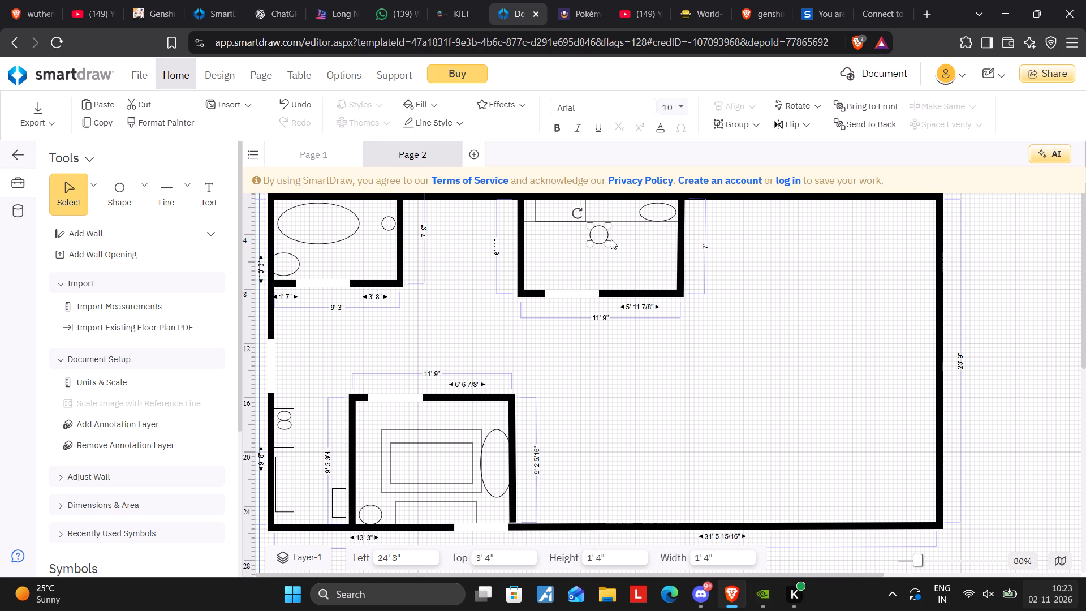
{"action": "left_click_drag", "start_coordinate": [608, 238], "coordinate": [544, 246]}
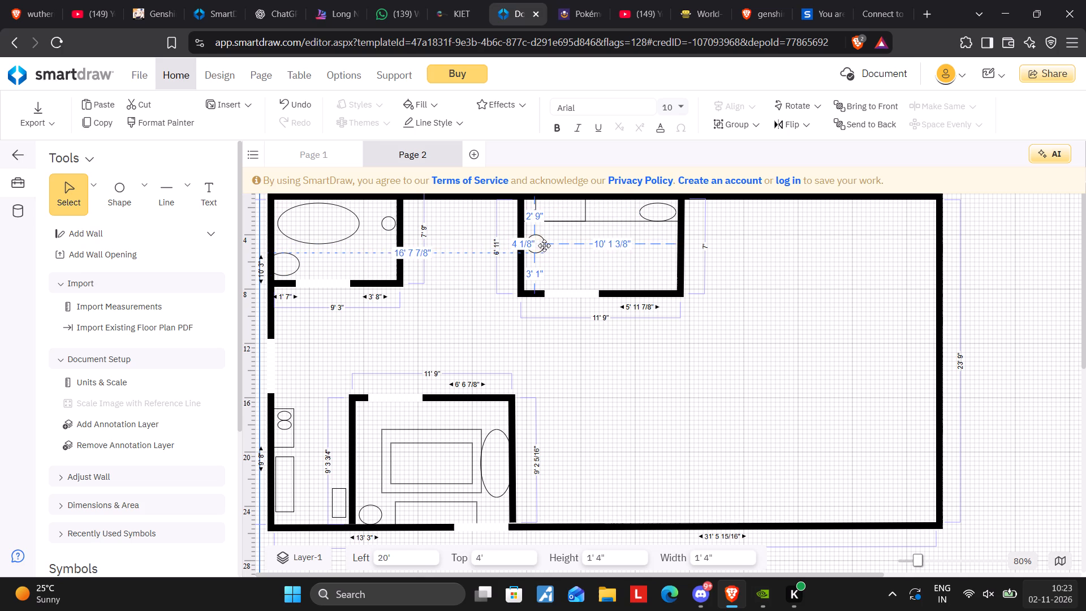
{"action": "left_click_drag", "start_coordinate": [544, 246], "coordinate": [540, 250]}
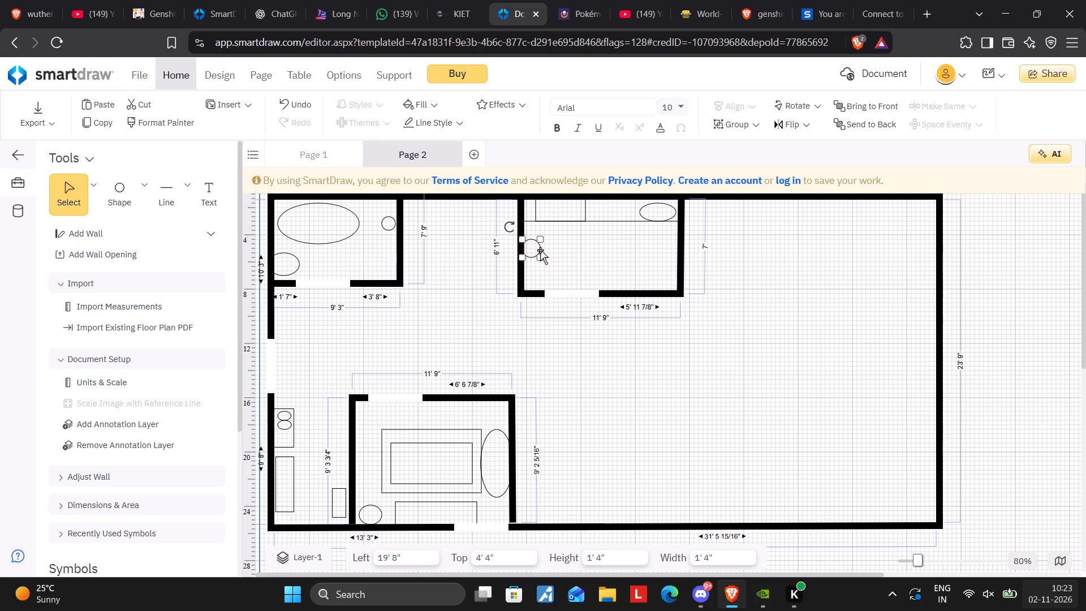
{"action": "left_click", "coordinate": [580, 256]}
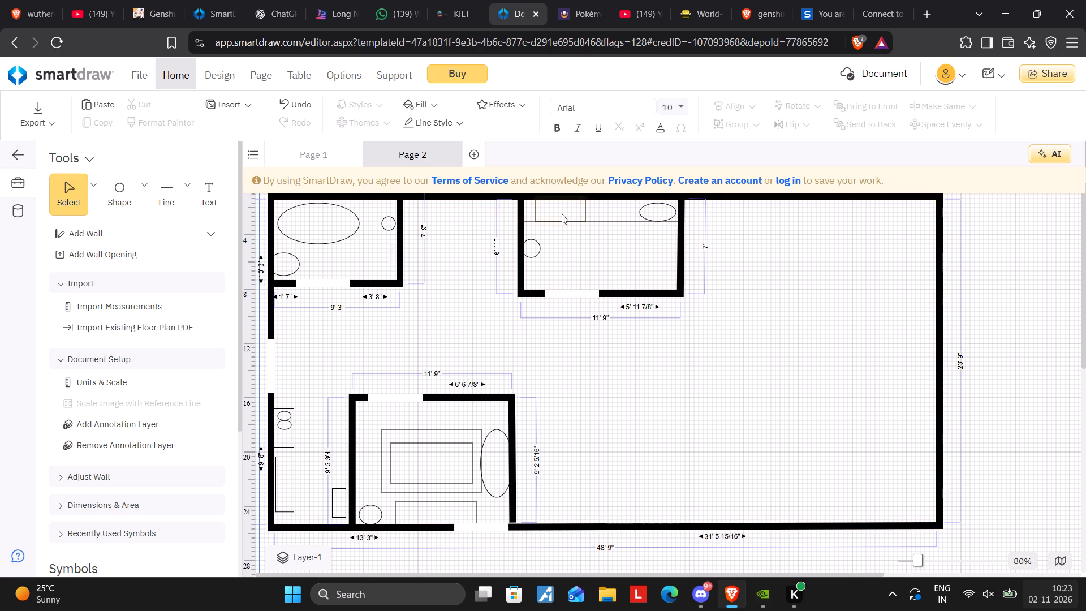
Add a 2' 4" by 1' 4" rectangle, rotate it upright, and place it against the three-walled room's right wall.
{"action": "left_click", "coordinate": [144, 188]}
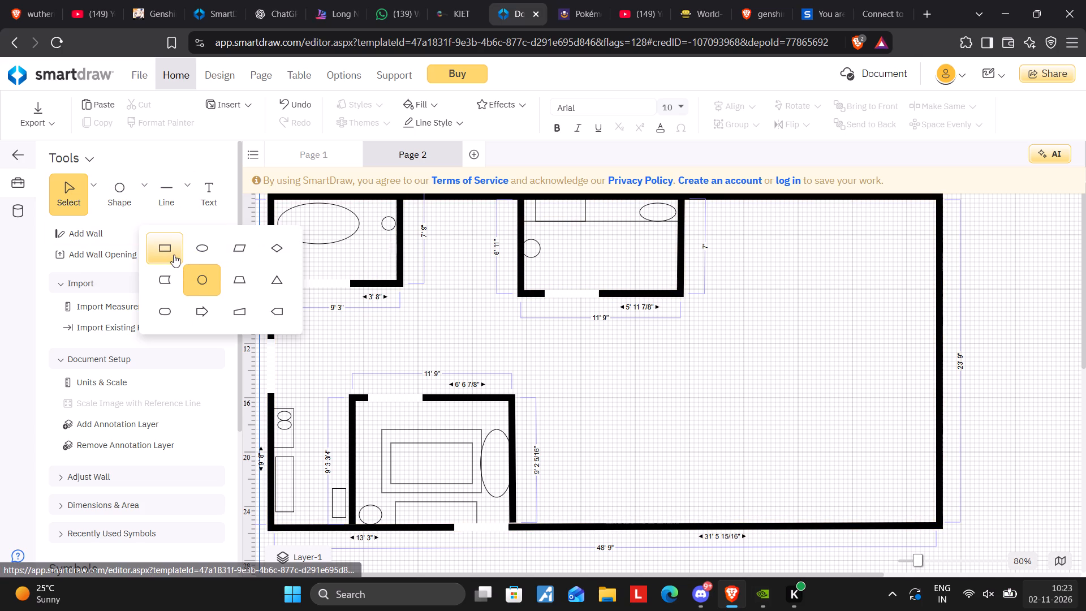
{"action": "left_click_drag", "start_coordinate": [174, 255], "coordinate": [605, 253]}
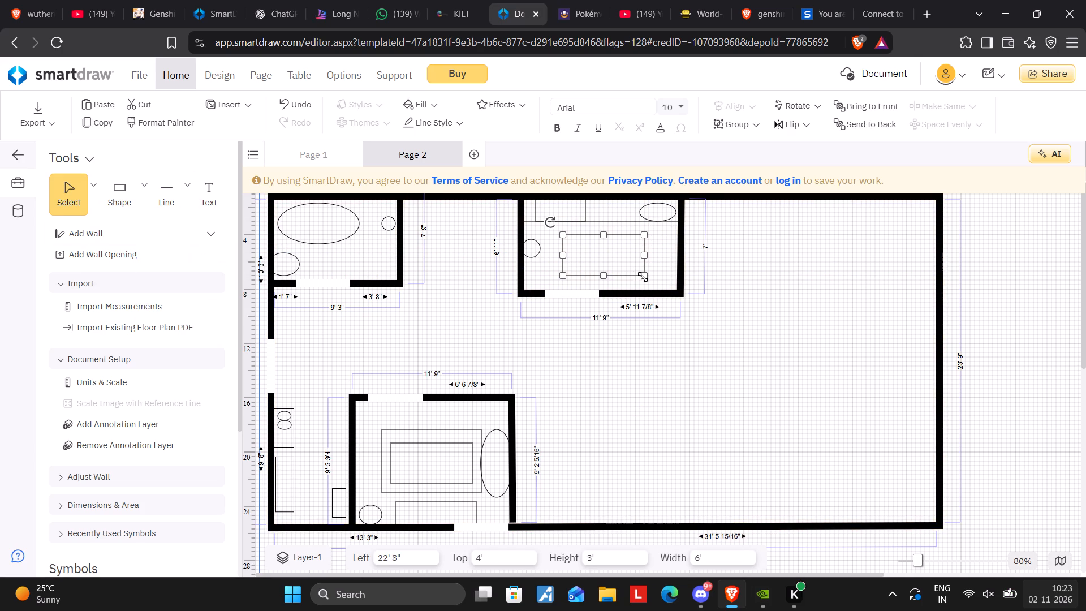
{"action": "left_click_drag", "start_coordinate": [643, 276], "coordinate": [593, 252]}
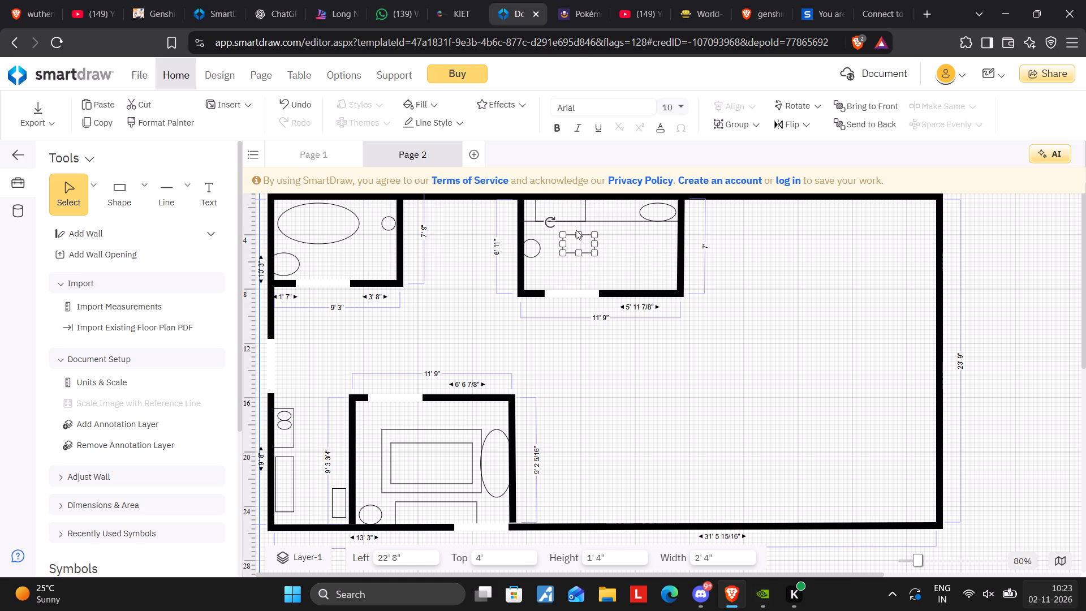
{"action": "left_click_drag", "start_coordinate": [552, 226], "coordinate": [592, 227]}
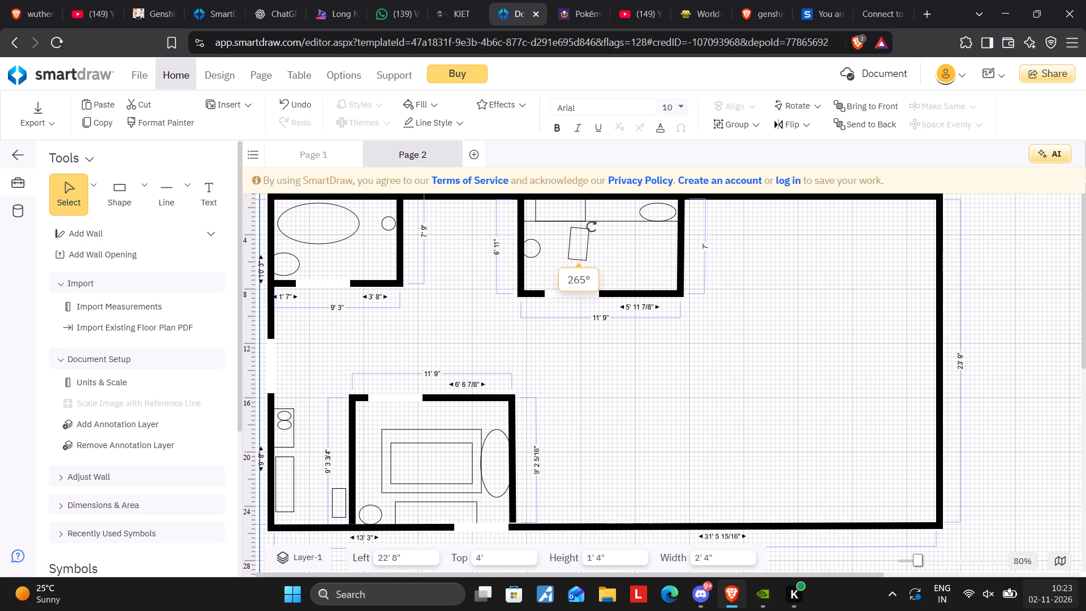
{"action": "left_click_drag", "start_coordinate": [592, 227], "coordinate": [619, 180]}
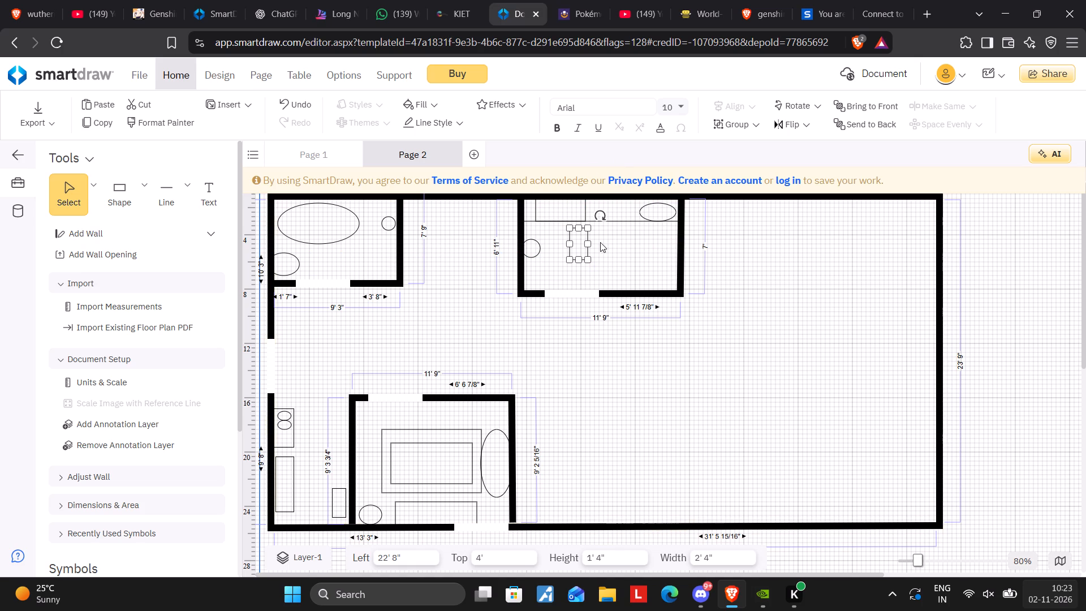
{"action": "left_click_drag", "start_coordinate": [588, 251], "coordinate": [670, 261]}
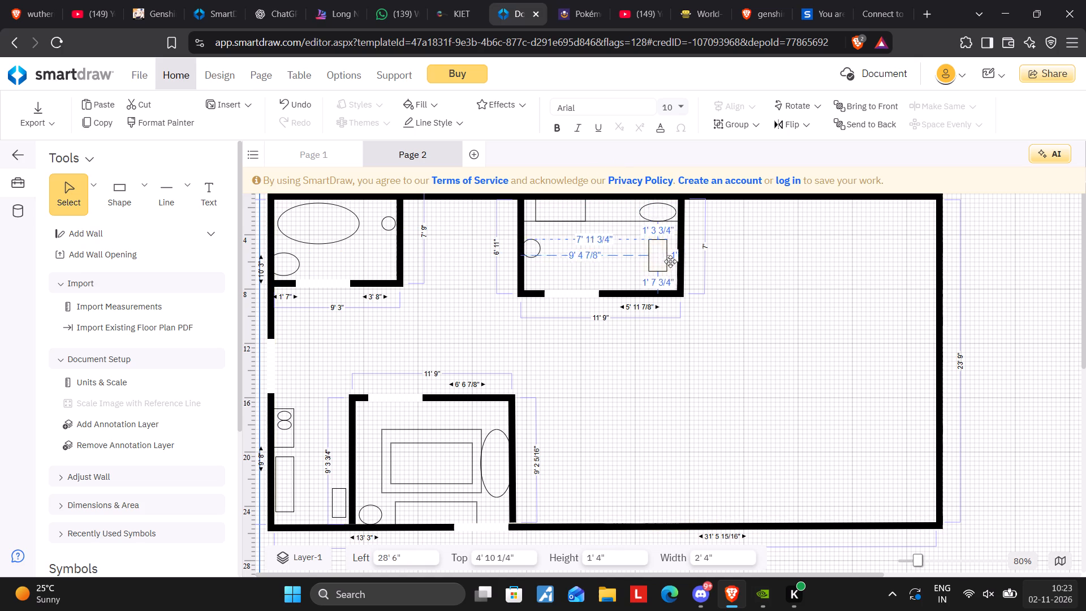
{"action": "left_click_drag", "start_coordinate": [670, 261], "coordinate": [680, 259]}
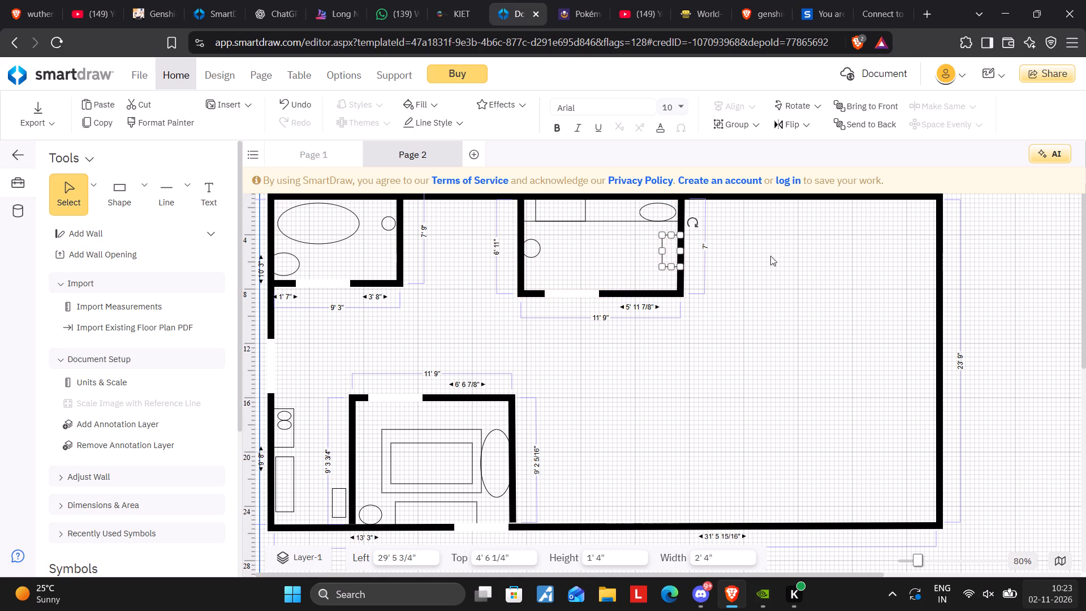
{"action": "left_click", "coordinate": [796, 238]}
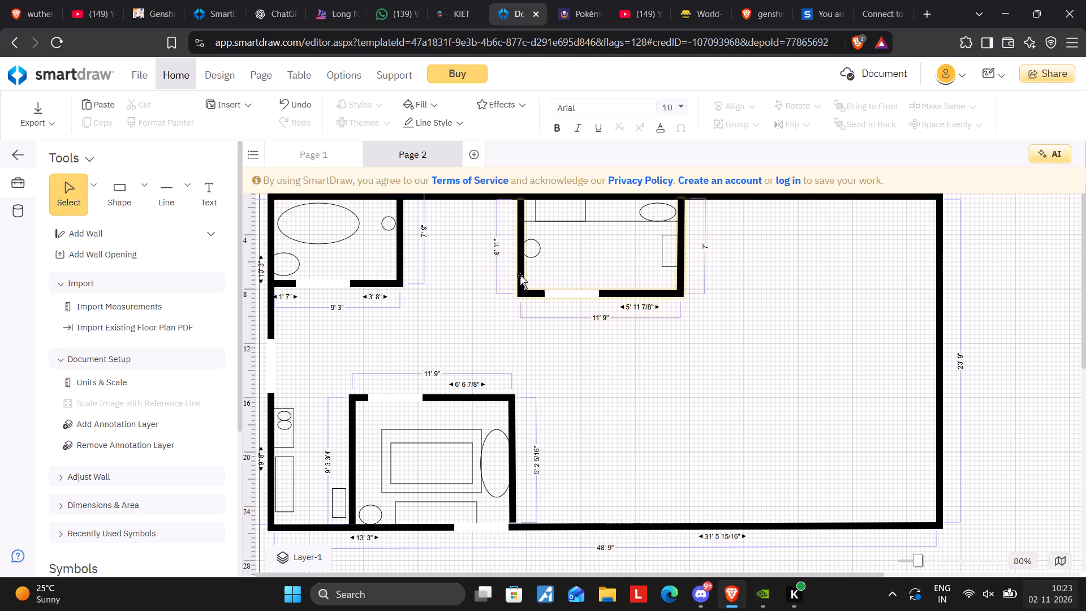
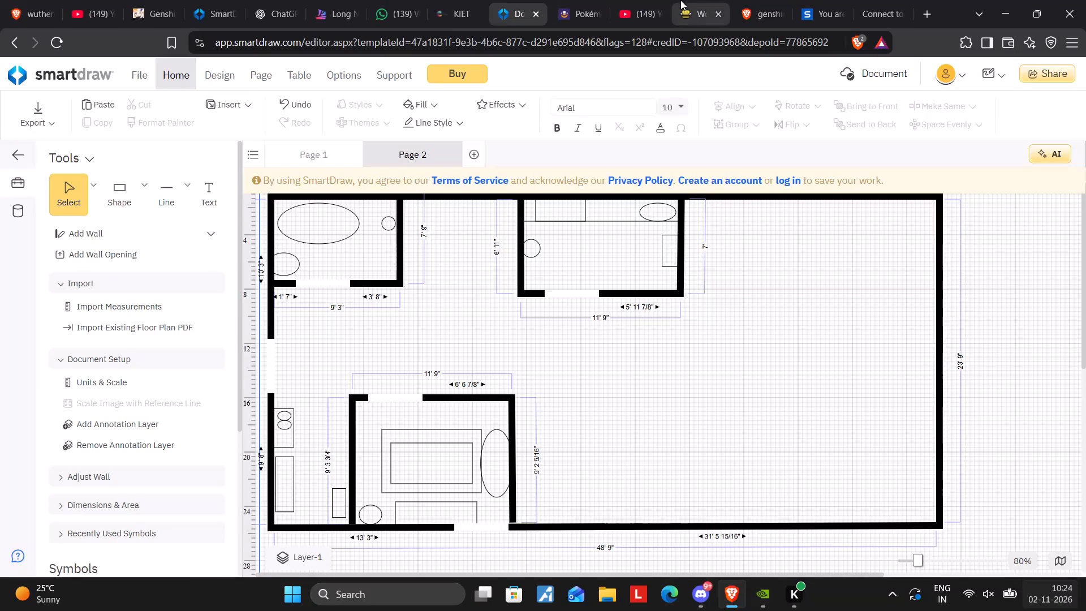
Switch to the Game8 Genshin Impact guide, return to its quest list, and look through the Archon Quest Chapter 5 acts and subquests.
{"action": "scroll", "coordinate": [502, 346], "scroll_direction": "down", "scroll_amount": 9}
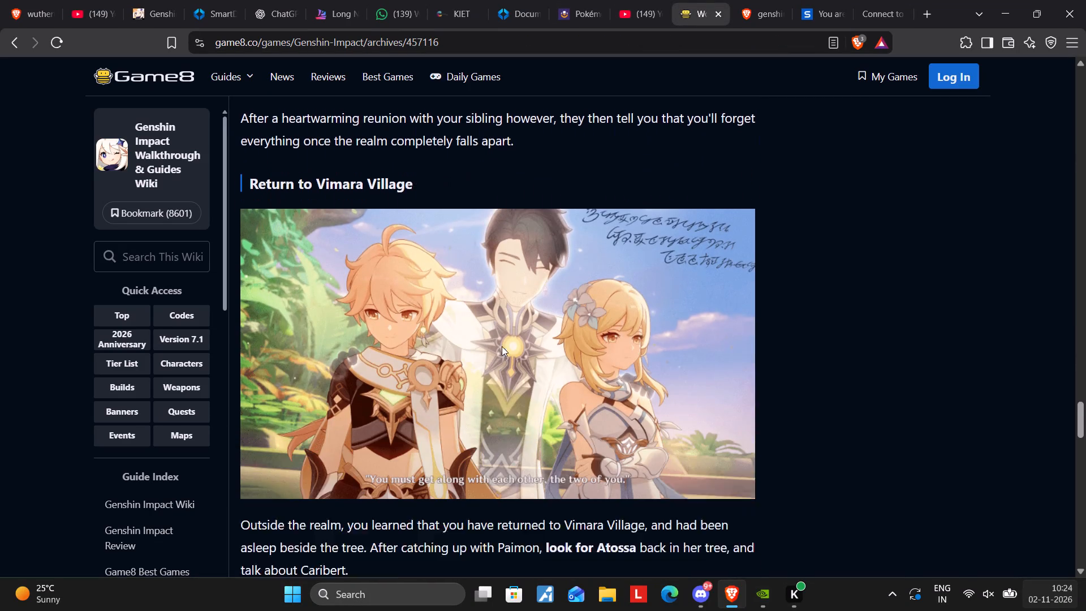
{"action": "left_click", "coordinate": [7, 41]}
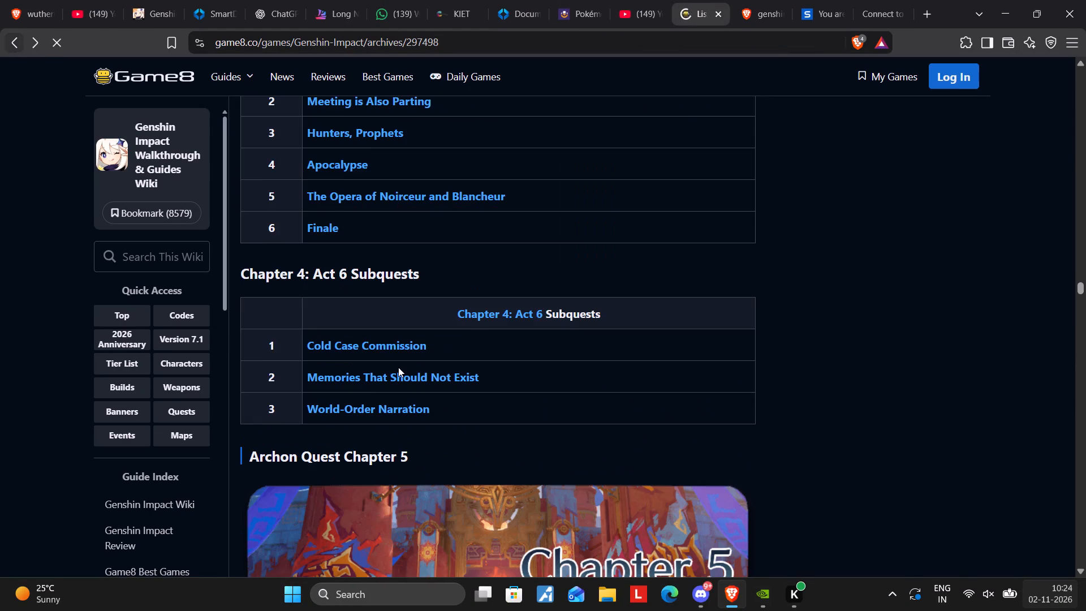
{"action": "scroll", "coordinate": [398, 367], "scroll_direction": "down", "scroll_amount": 3}
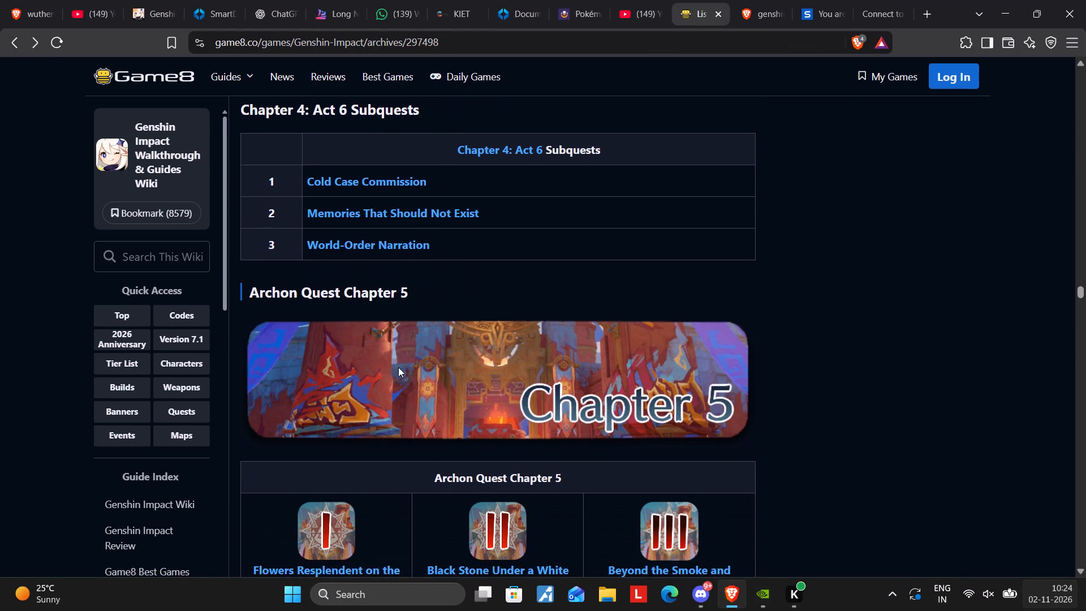
{"action": "scroll", "coordinate": [398, 367], "scroll_direction": "down", "scroll_amount": 2}
{"action": "scroll", "coordinate": [563, 491], "scroll_direction": "down", "scroll_amount": 1}
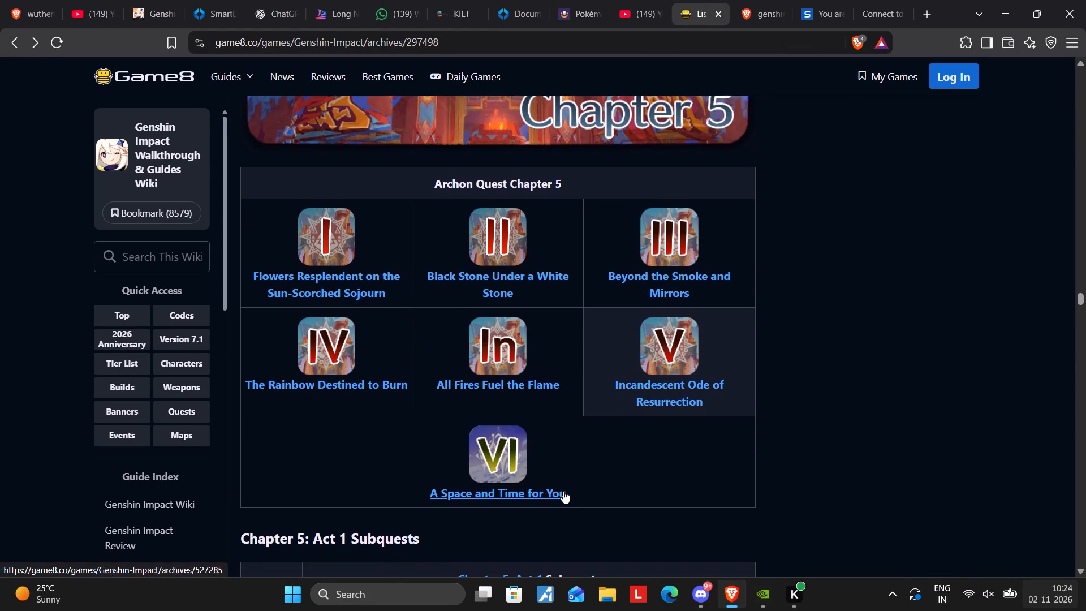
{"action": "scroll", "coordinate": [563, 491], "scroll_direction": "down", "scroll_amount": 1}
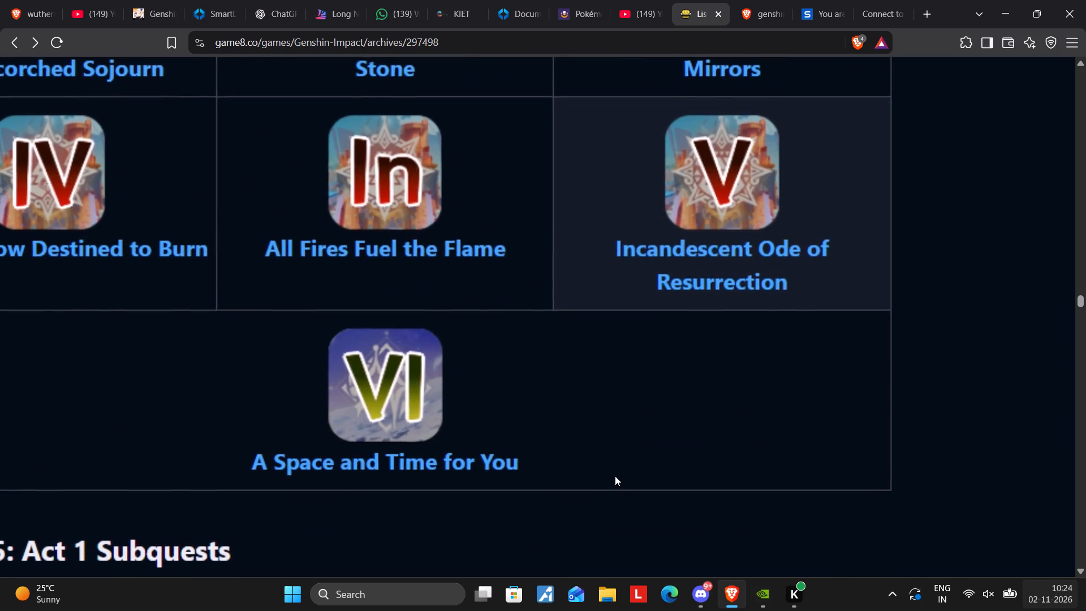
{"action": "scroll", "coordinate": [615, 476], "scroll_direction": "down", "scroll_amount": 2}
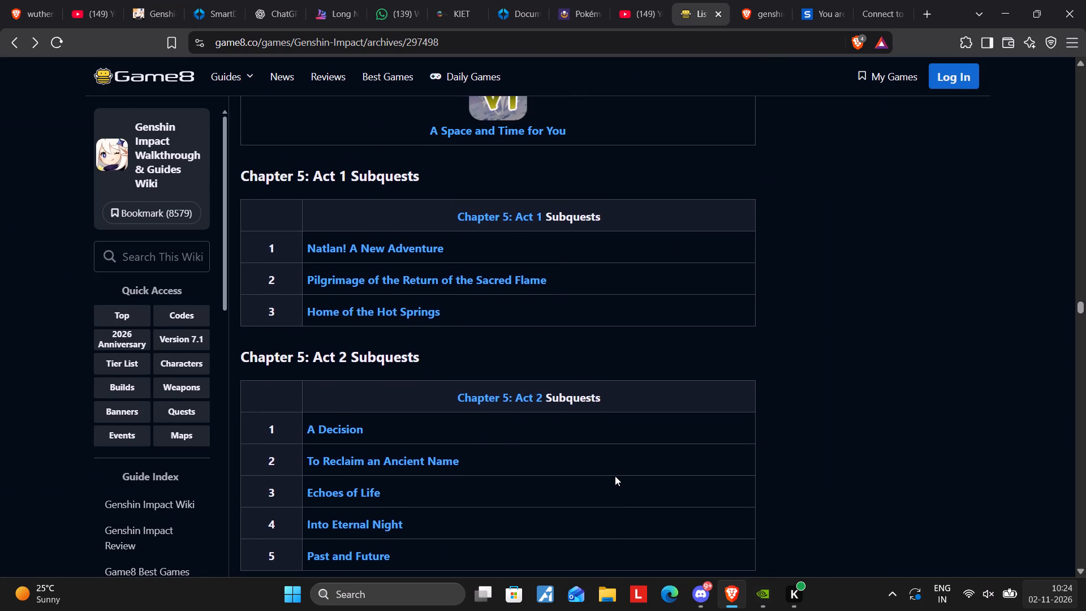
{"action": "scroll", "coordinate": [615, 476], "scroll_direction": "down", "scroll_amount": 3}
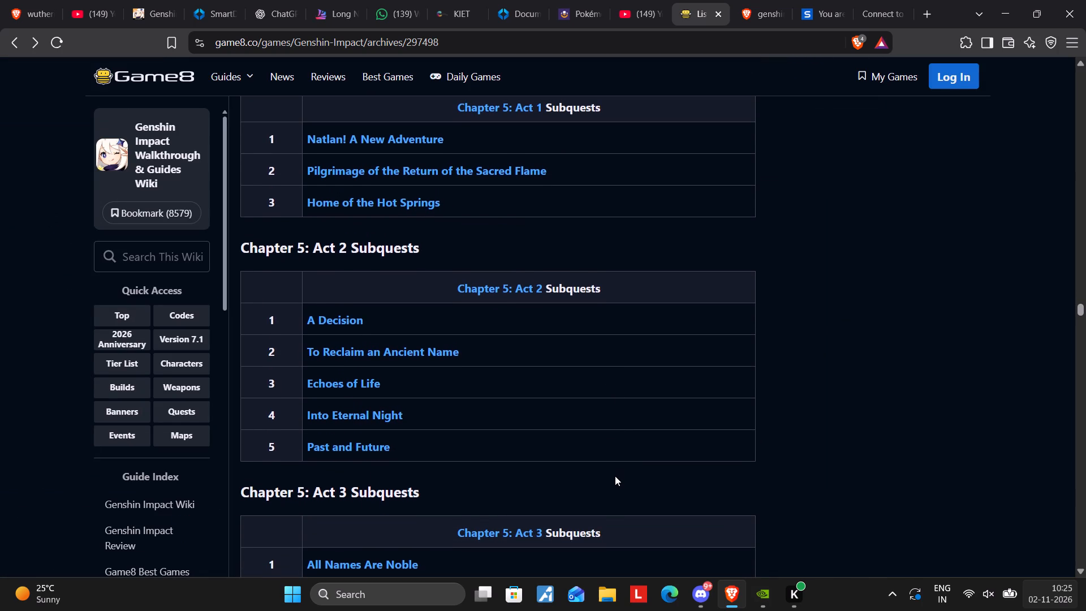
{"action": "scroll", "coordinate": [615, 476], "scroll_direction": "down", "scroll_amount": 1}
{"action": "scroll", "coordinate": [566, 334], "scroll_direction": "up", "scroll_amount": 1}
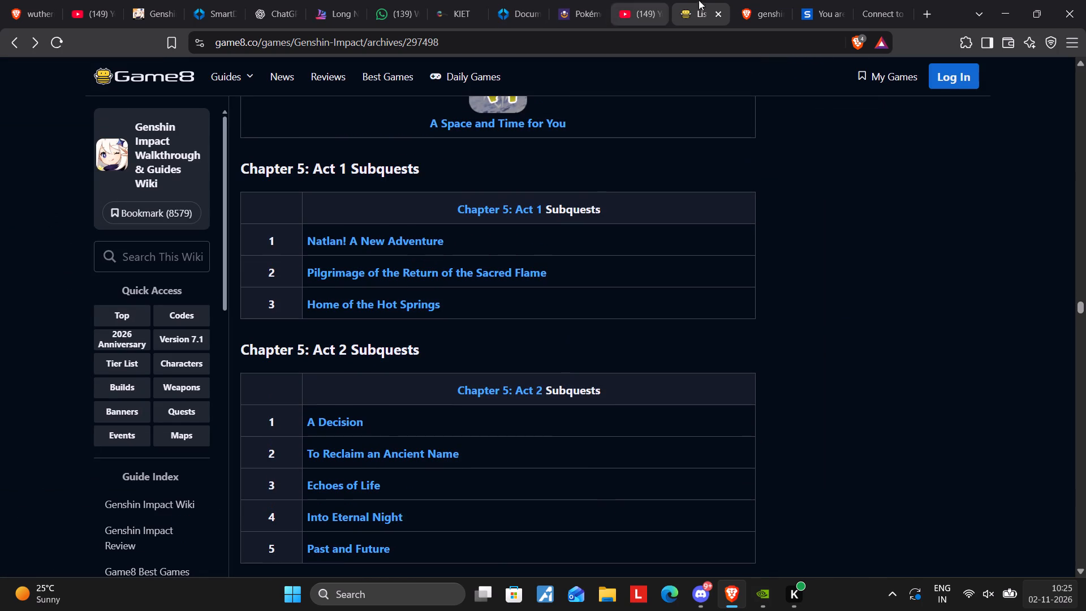
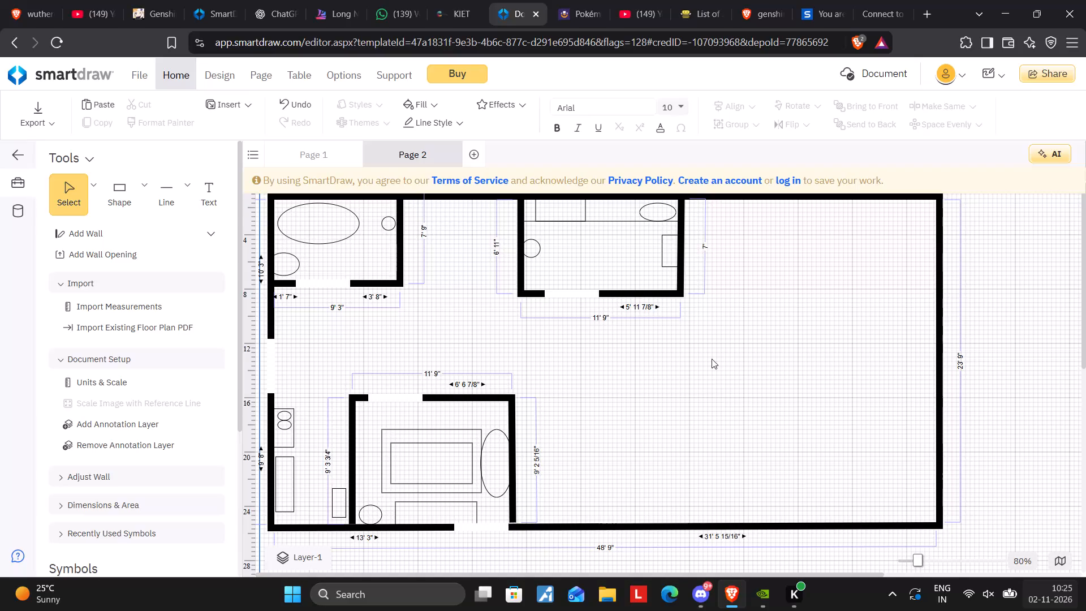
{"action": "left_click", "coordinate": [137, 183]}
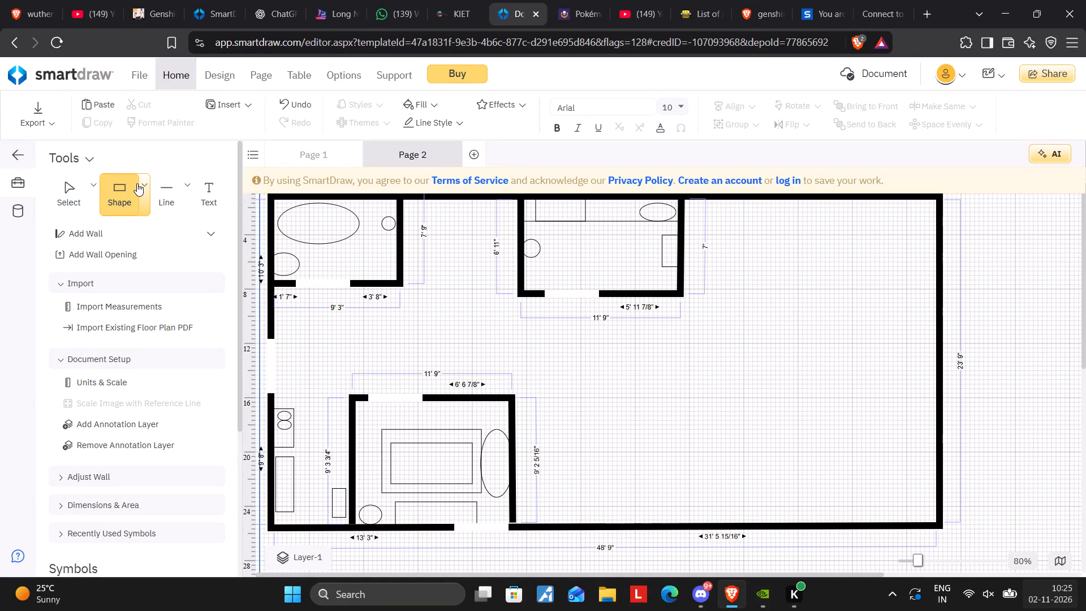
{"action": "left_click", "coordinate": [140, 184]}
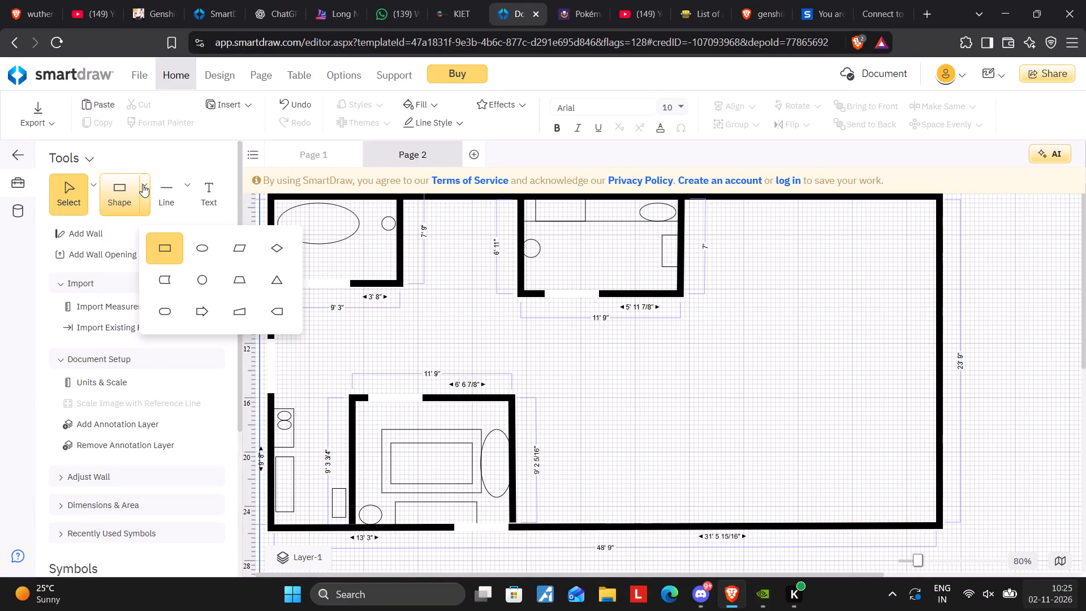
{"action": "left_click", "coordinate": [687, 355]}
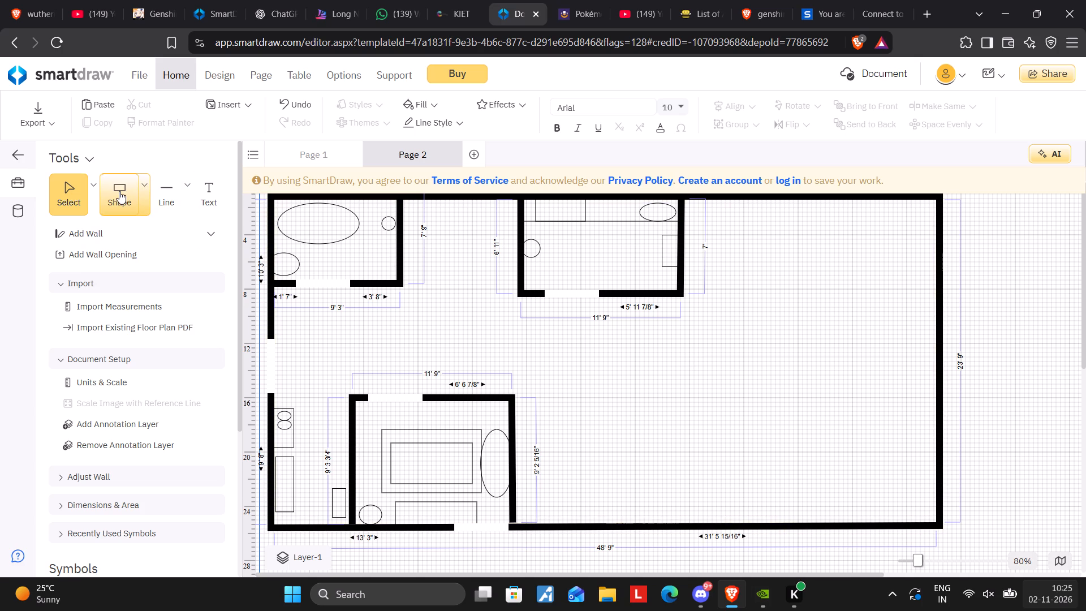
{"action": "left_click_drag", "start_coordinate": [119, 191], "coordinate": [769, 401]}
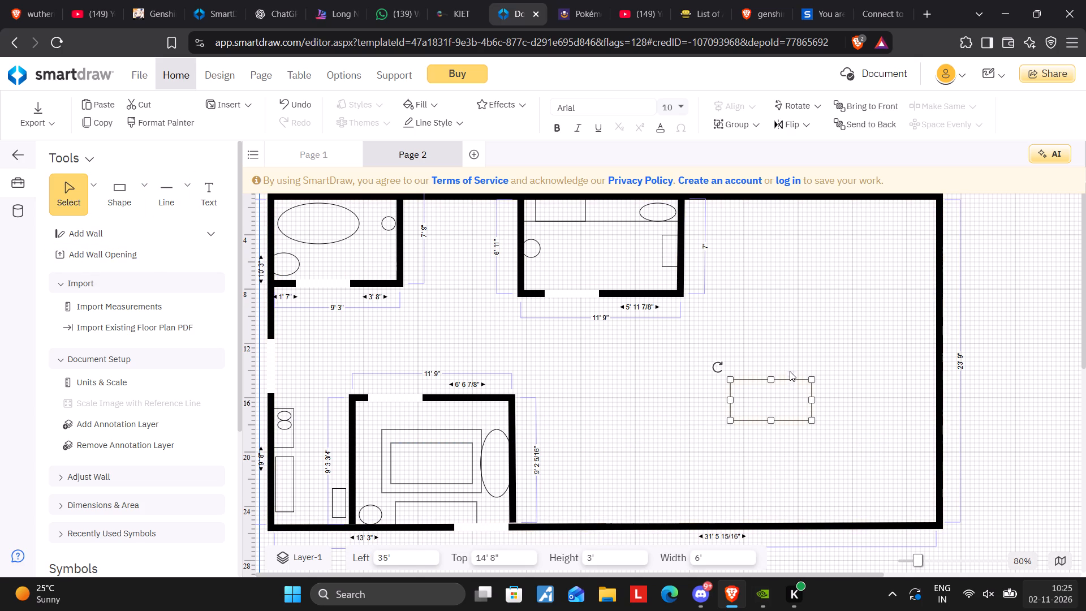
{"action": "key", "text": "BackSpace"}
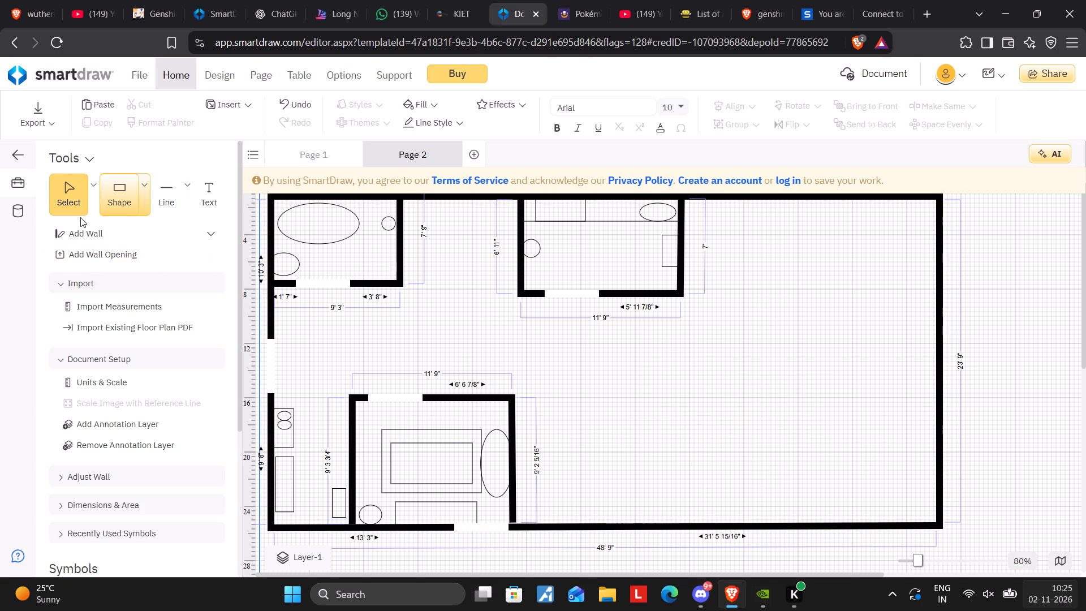
Draw four walls enclosing a room about 20' 8" wide and 12' 2" deep in the lower-right corner of the floor plan.
{"action": "left_click", "coordinate": [101, 235]}
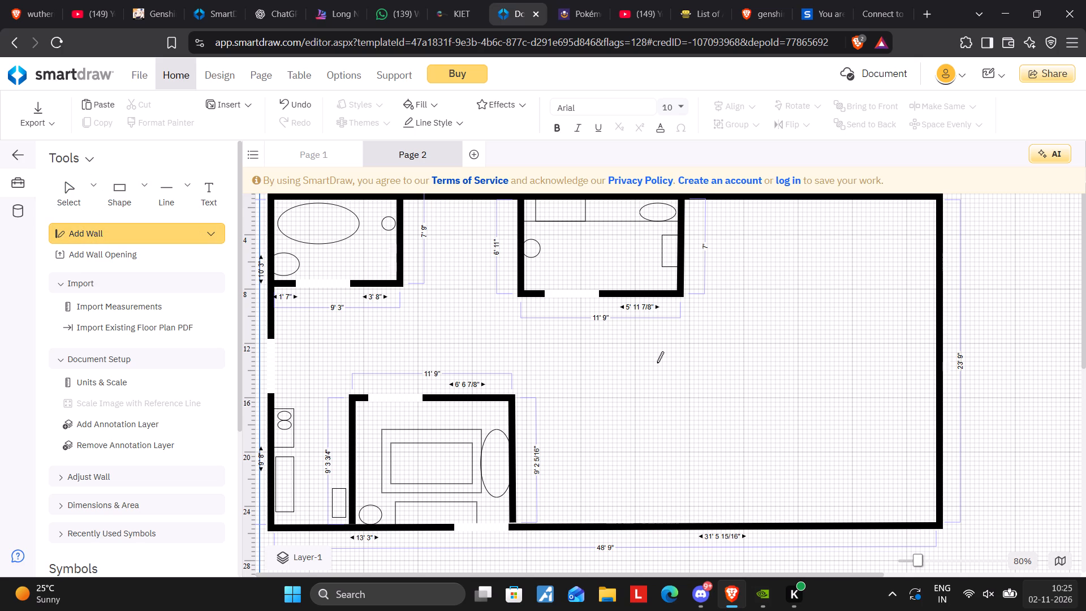
{"action": "left_click_drag", "start_coordinate": [662, 359], "coordinate": [662, 523]}
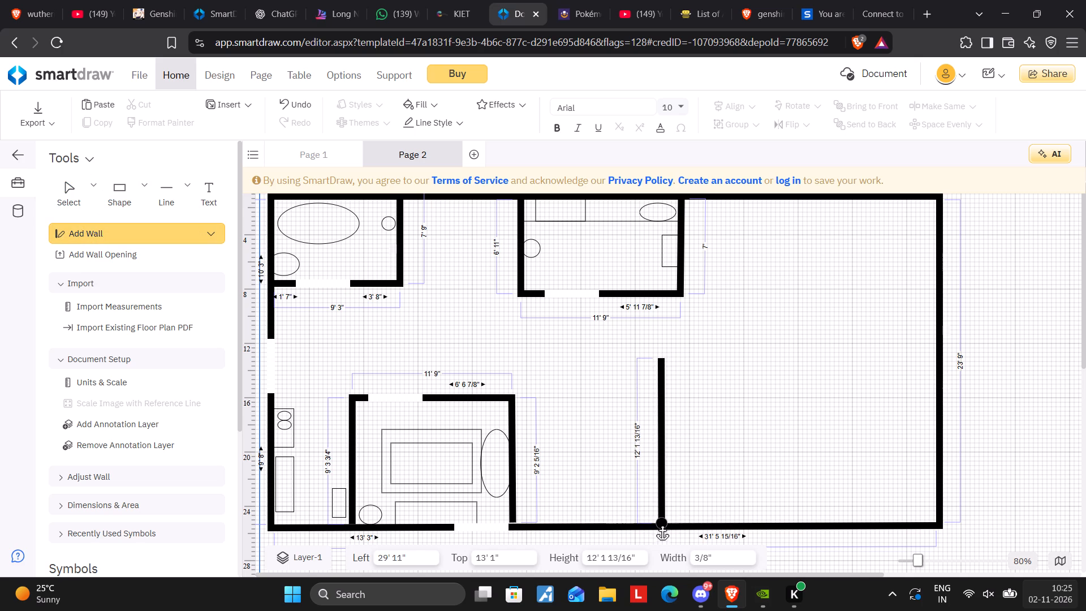
{"action": "left_click_drag", "start_coordinate": [662, 523], "coordinate": [662, 522]}
{"action": "left_click_drag", "start_coordinate": [662, 522], "coordinate": [926, 512]}
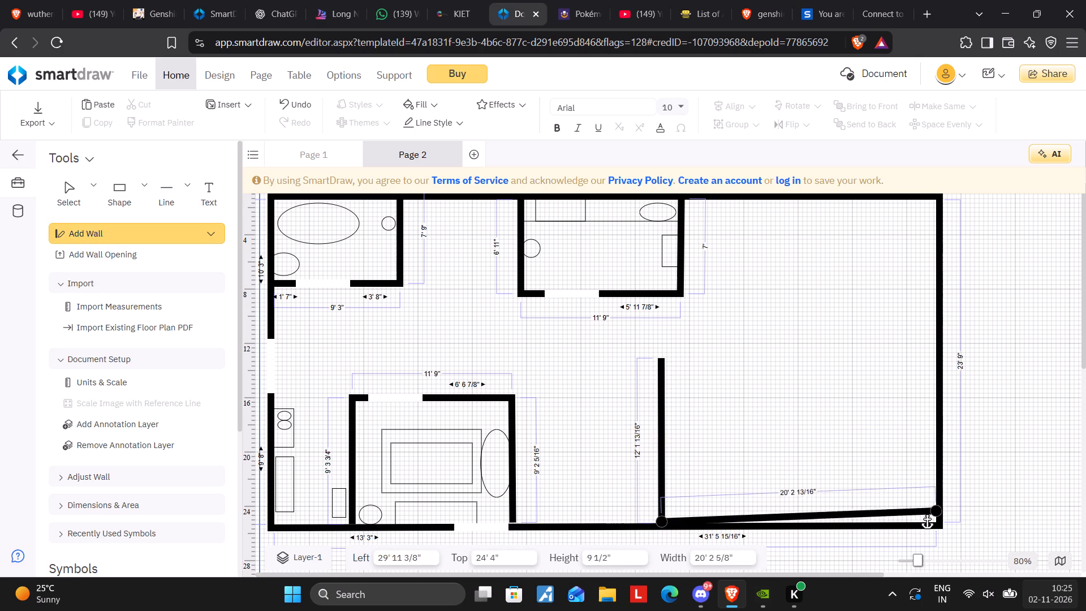
{"action": "left_click_drag", "start_coordinate": [926, 512], "coordinate": [938, 522]}
{"action": "left_click", "coordinate": [938, 522]}
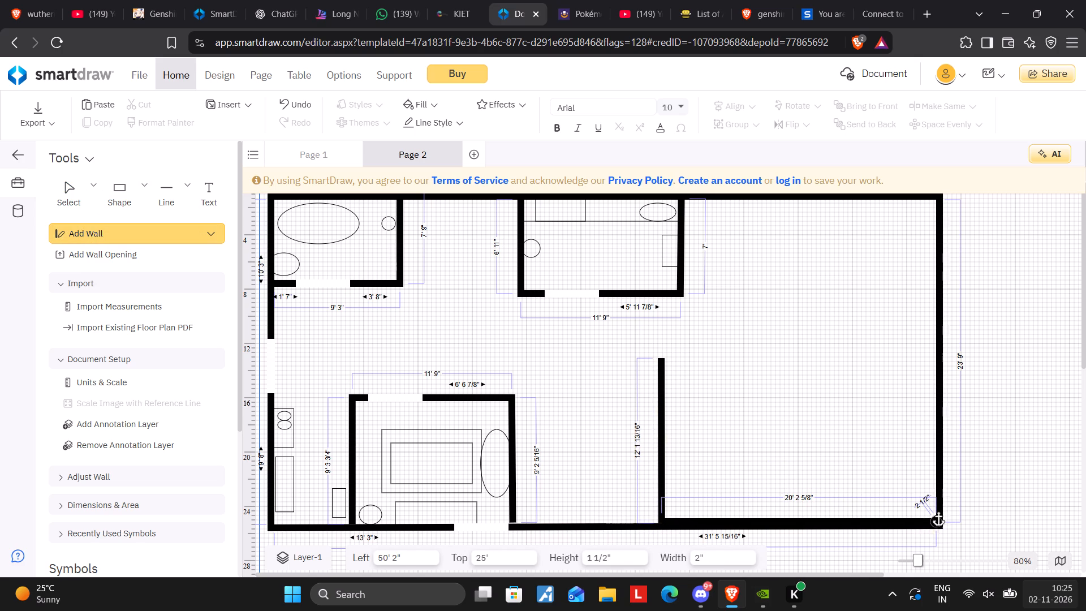
{"action": "left_click", "coordinate": [936, 348]}
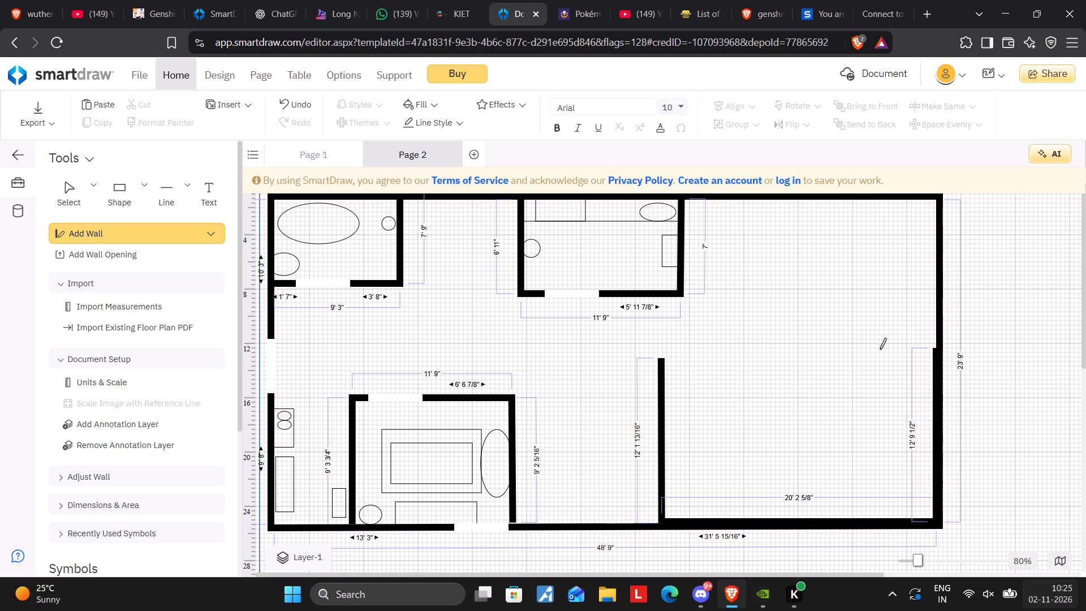
{"action": "left_click", "coordinate": [660, 356]}
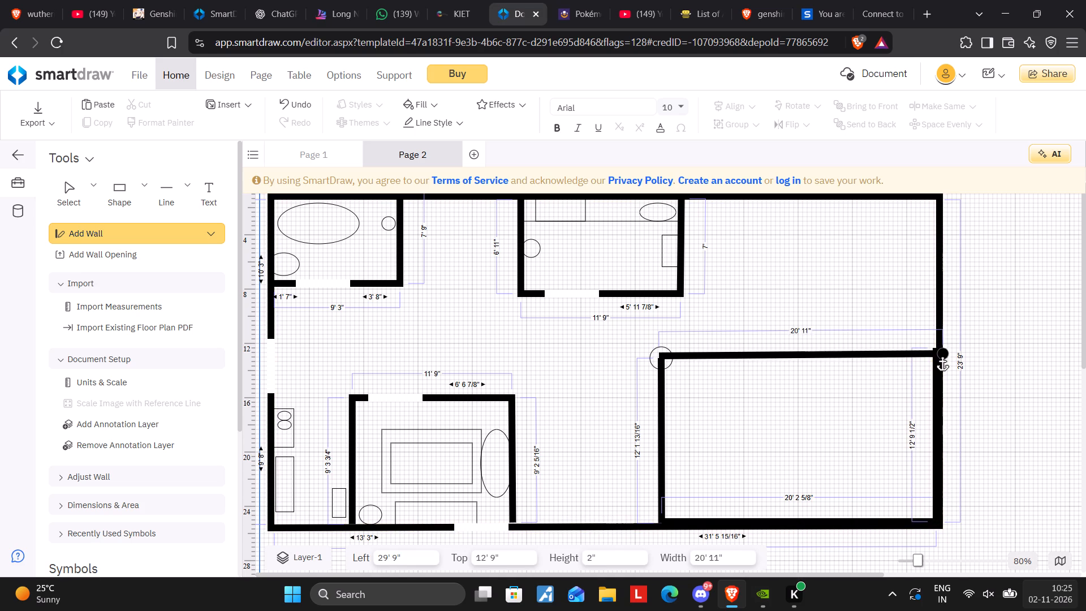
{"action": "left_click", "coordinate": [941, 354]}
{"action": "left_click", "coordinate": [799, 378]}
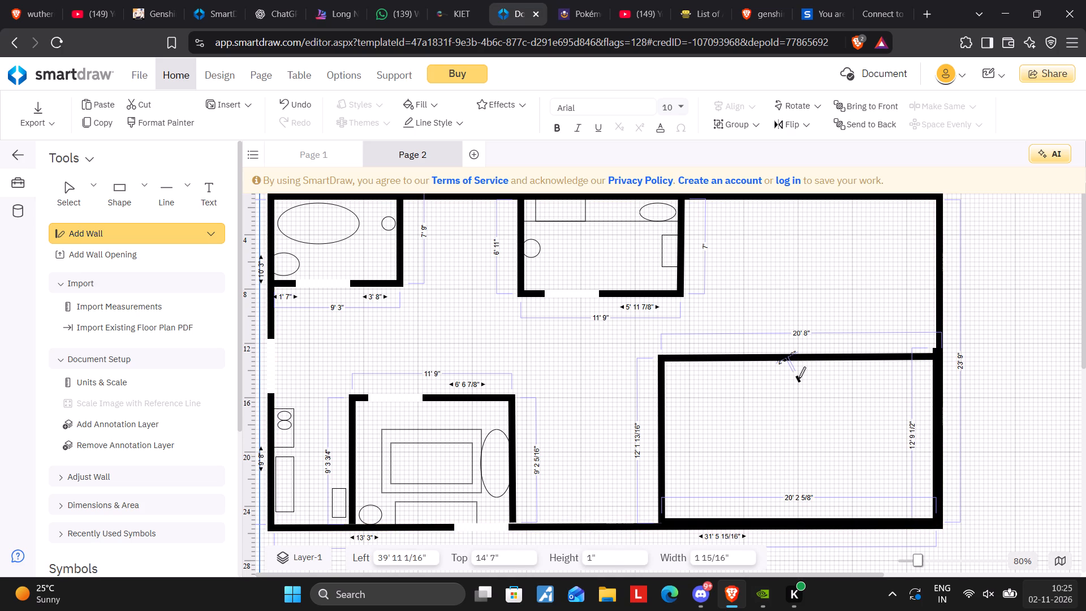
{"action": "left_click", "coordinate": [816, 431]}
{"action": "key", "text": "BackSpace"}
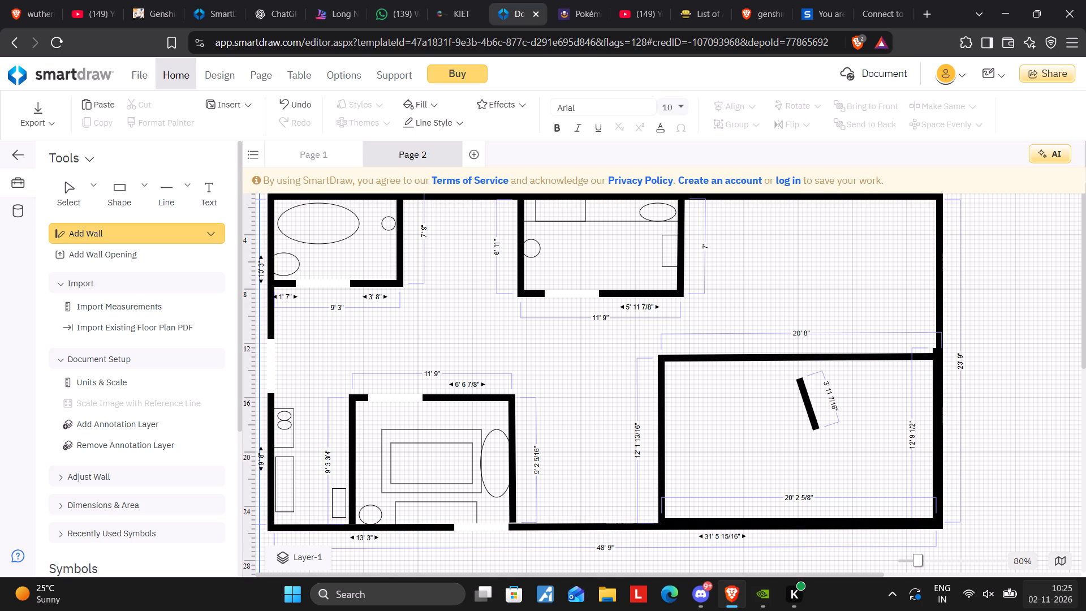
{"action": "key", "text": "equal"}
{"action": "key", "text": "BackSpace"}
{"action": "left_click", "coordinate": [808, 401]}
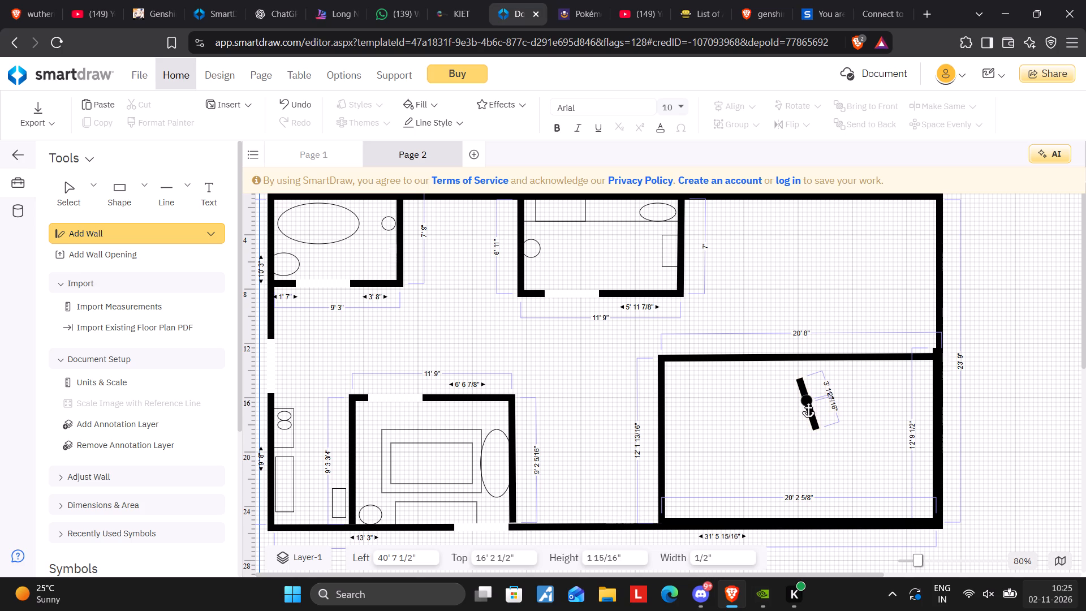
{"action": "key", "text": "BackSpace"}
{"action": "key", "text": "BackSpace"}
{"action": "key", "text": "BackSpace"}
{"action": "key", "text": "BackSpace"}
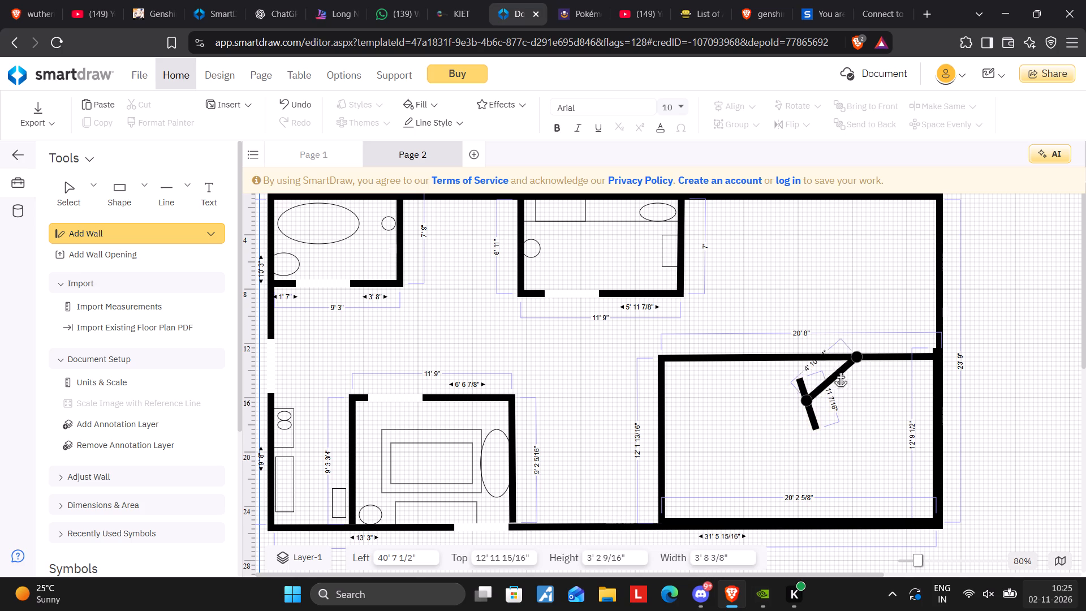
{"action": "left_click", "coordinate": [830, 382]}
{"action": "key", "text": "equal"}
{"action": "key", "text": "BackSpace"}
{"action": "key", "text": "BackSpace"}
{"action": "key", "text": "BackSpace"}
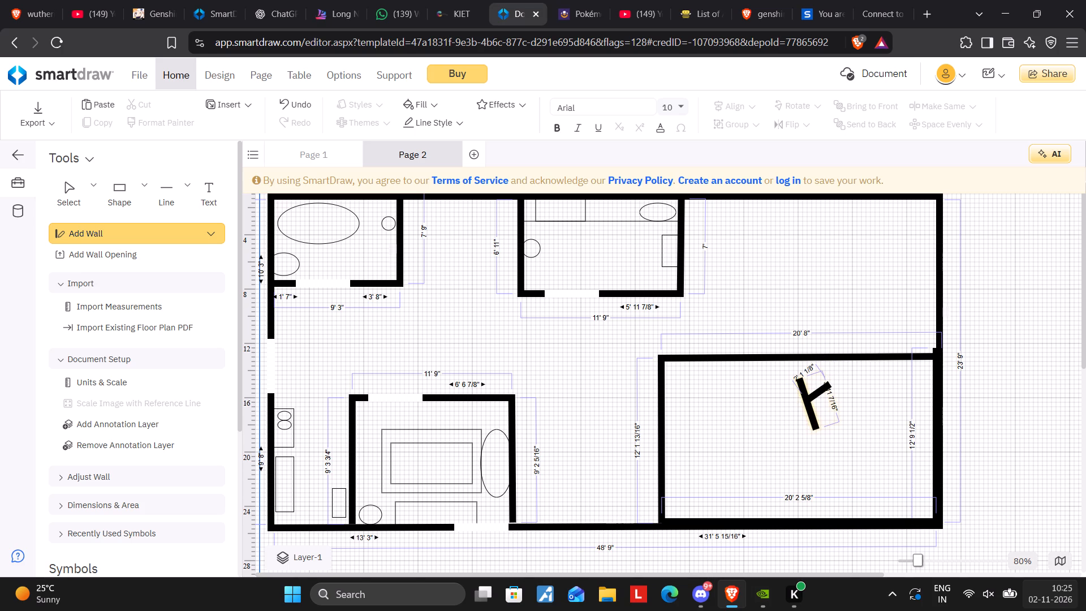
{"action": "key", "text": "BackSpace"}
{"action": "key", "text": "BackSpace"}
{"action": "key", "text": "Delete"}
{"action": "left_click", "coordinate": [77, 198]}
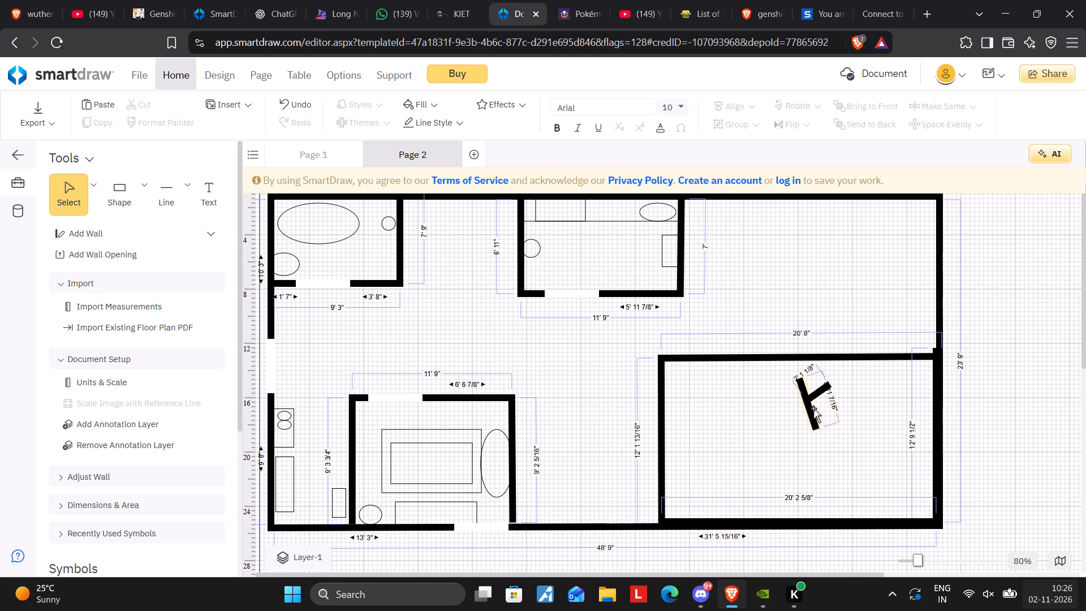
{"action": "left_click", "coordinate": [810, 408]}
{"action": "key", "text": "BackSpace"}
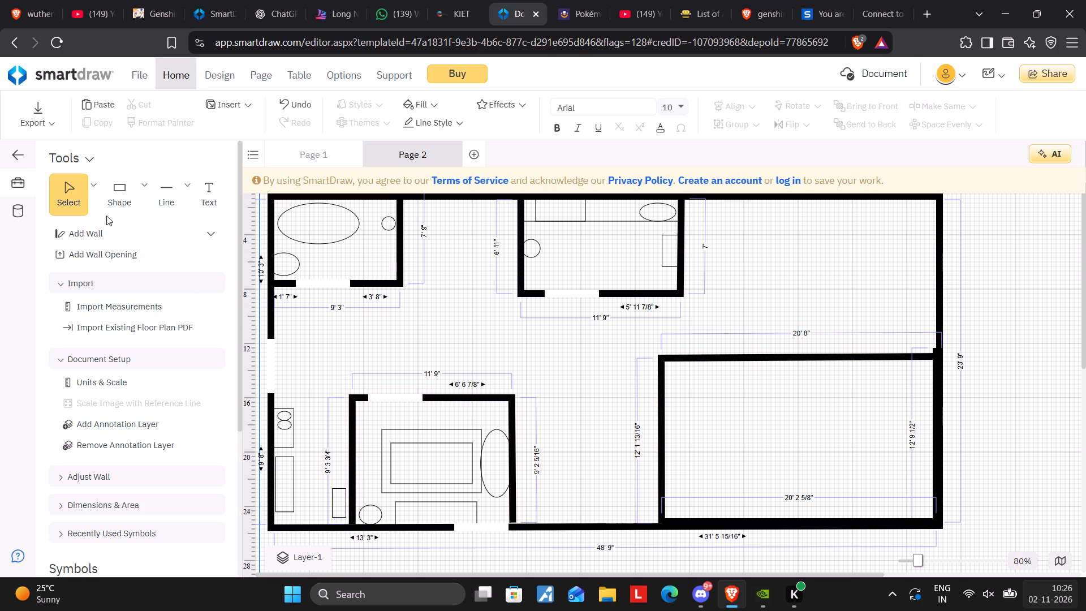
Add a rectangle about 9' 8" wide and 11' 6" high, filling the right part of the new lower-right room.
{"action": "left_click", "coordinate": [111, 199]}
{"action": "left_click", "coordinate": [140, 189]}
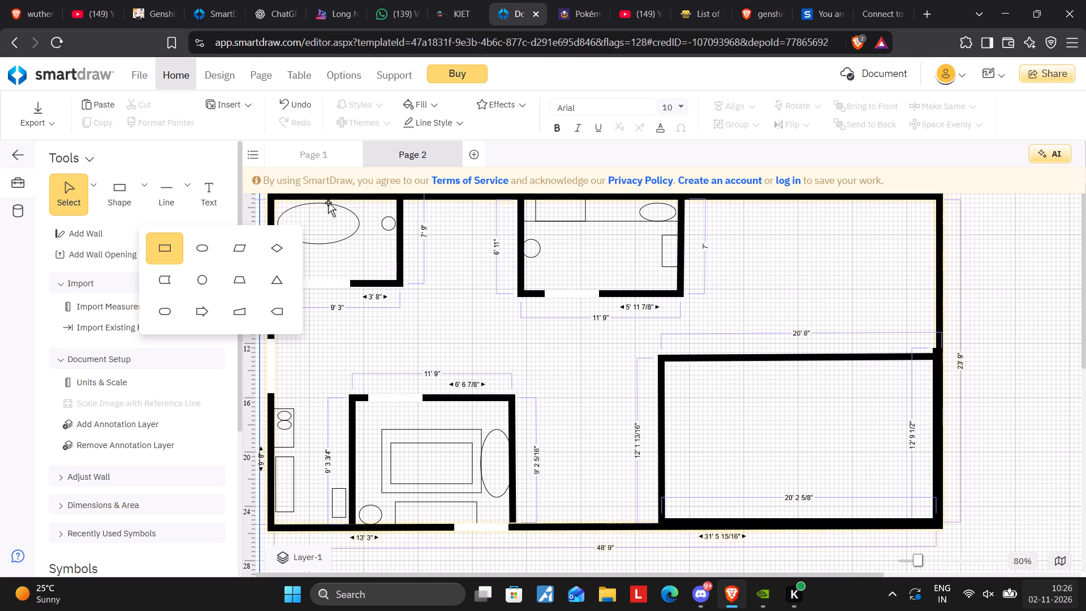
{"action": "left_click_drag", "start_coordinate": [167, 246], "coordinate": [872, 416]}
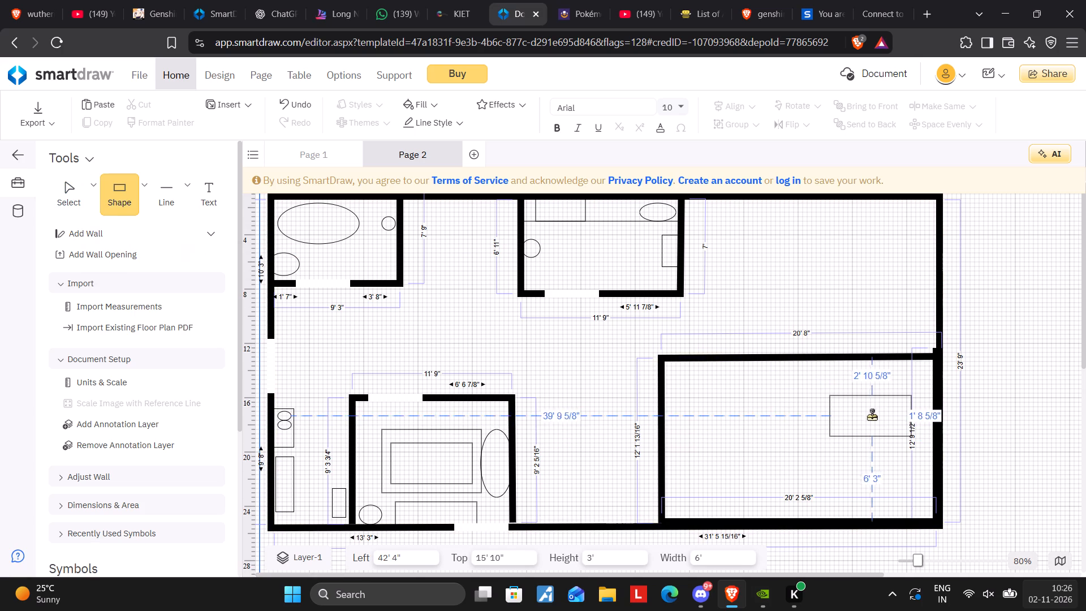
{"action": "left_click_drag", "start_coordinate": [872, 416], "coordinate": [871, 406]}
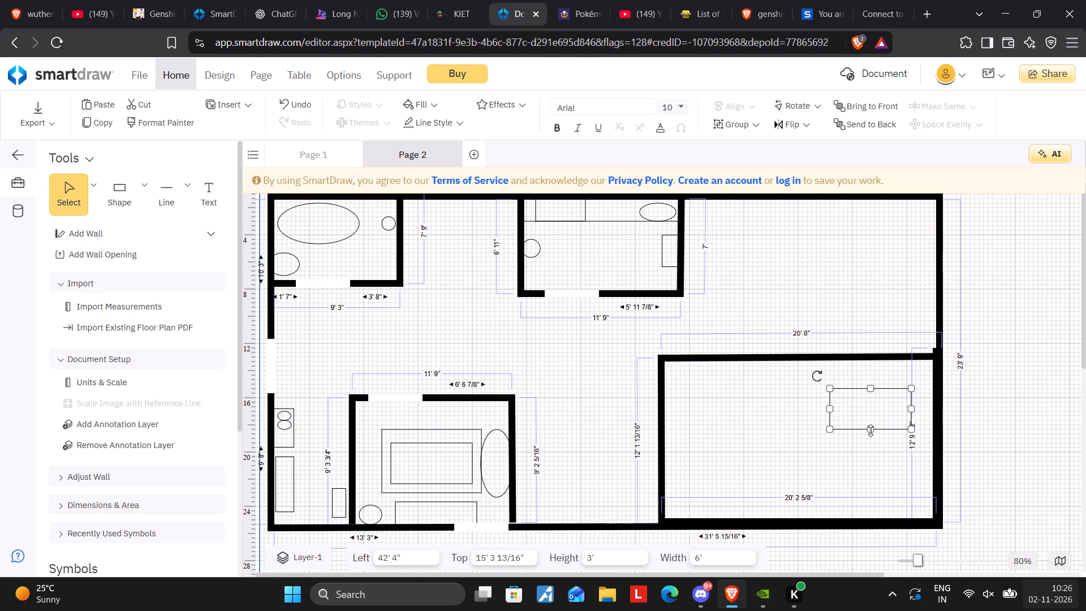
{"action": "left_click_drag", "start_coordinate": [870, 431], "coordinate": [865, 508]}
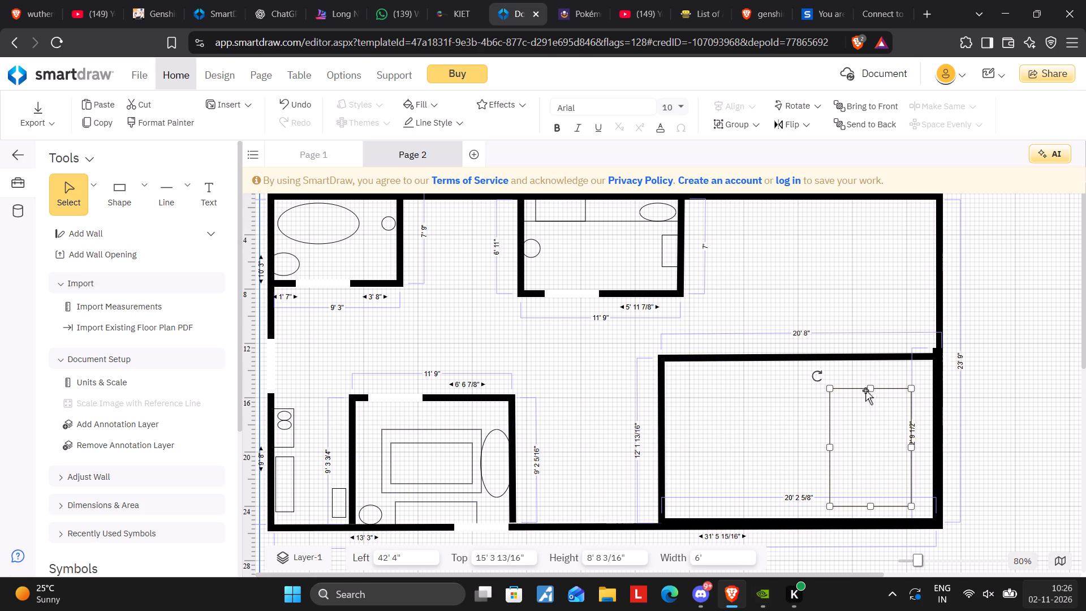
{"action": "left_click_drag", "start_coordinate": [868, 389], "coordinate": [870, 363]}
{"action": "left_click_drag", "start_coordinate": [871, 505], "coordinate": [871, 511]}
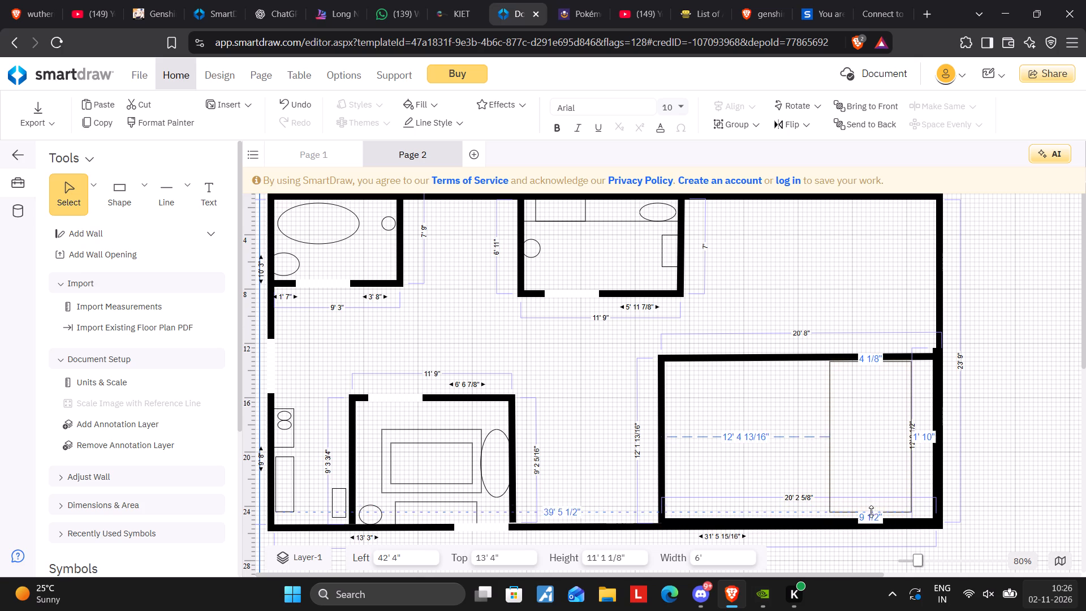
{"action": "left_click_drag", "start_coordinate": [871, 511], "coordinate": [868, 518]}
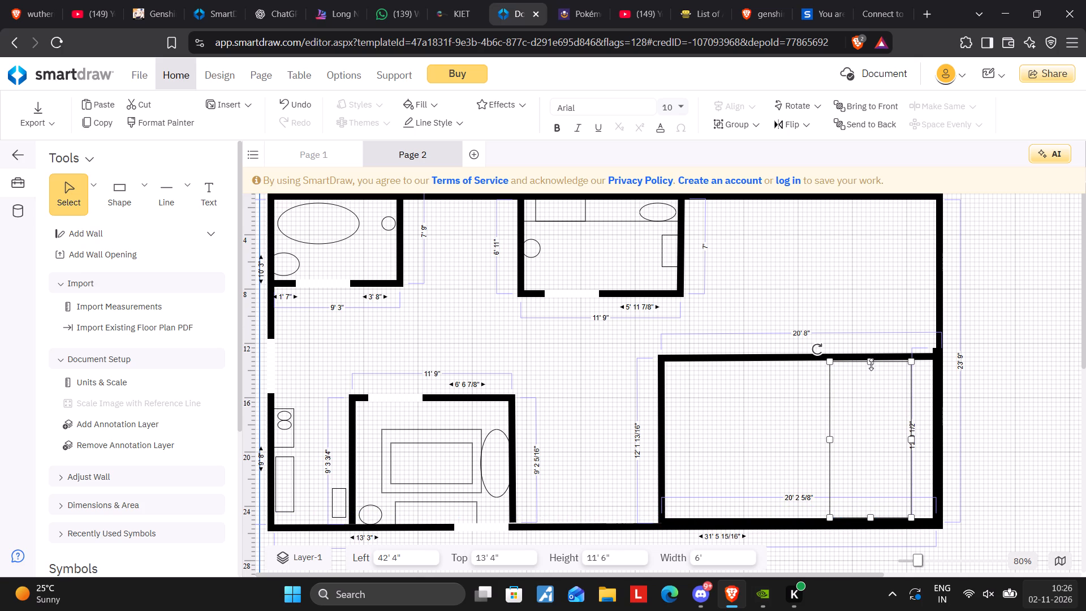
{"action": "left_click_drag", "start_coordinate": [913, 441], "coordinate": [932, 439]}
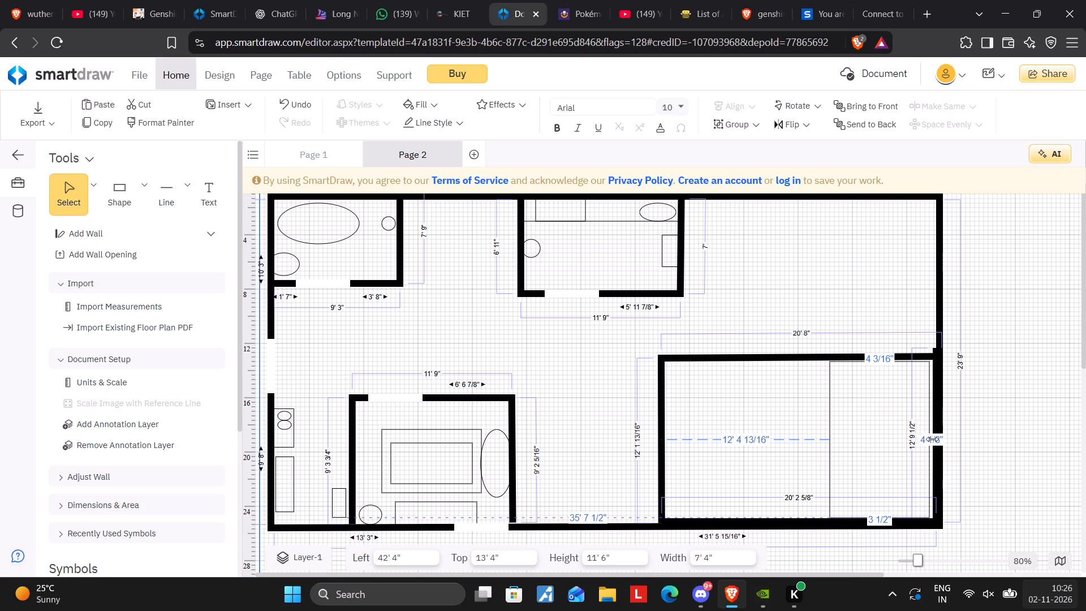
{"action": "left_click_drag", "start_coordinate": [932, 439], "coordinate": [937, 437]}
{"action": "left_click_drag", "start_coordinate": [831, 437], "coordinate": [813, 438]}
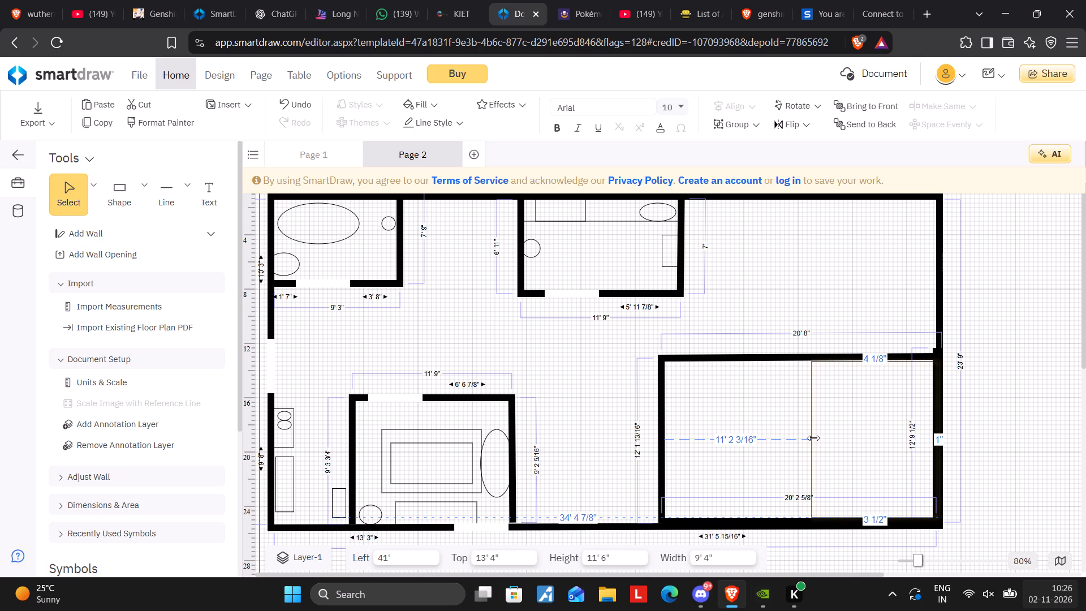
{"action": "left_click_drag", "start_coordinate": [813, 438], "coordinate": [810, 437]}
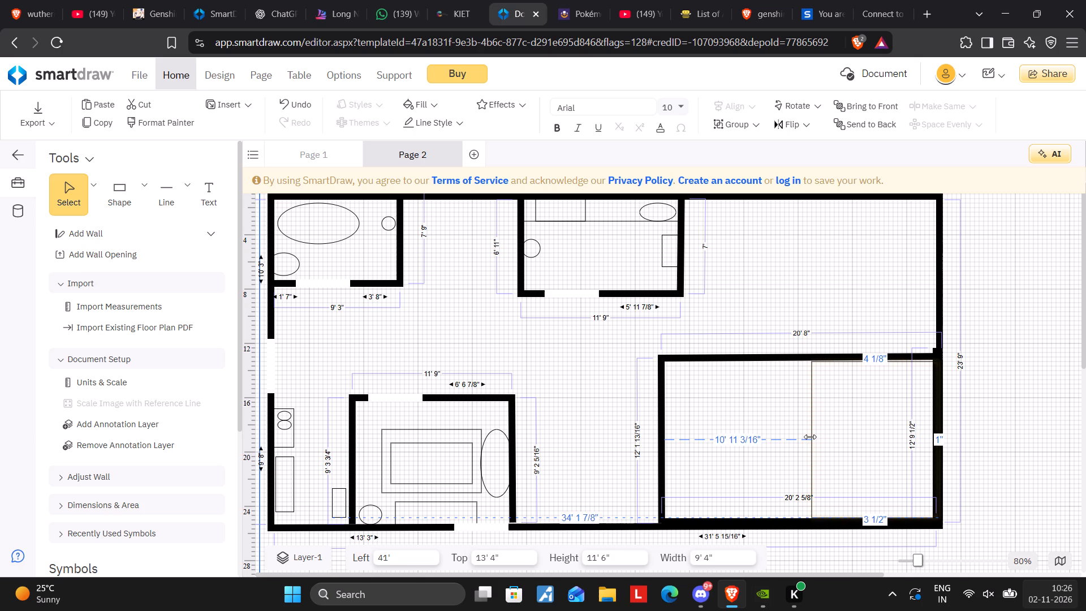
{"action": "left_click_drag", "start_coordinate": [810, 437], "coordinate": [809, 438]}
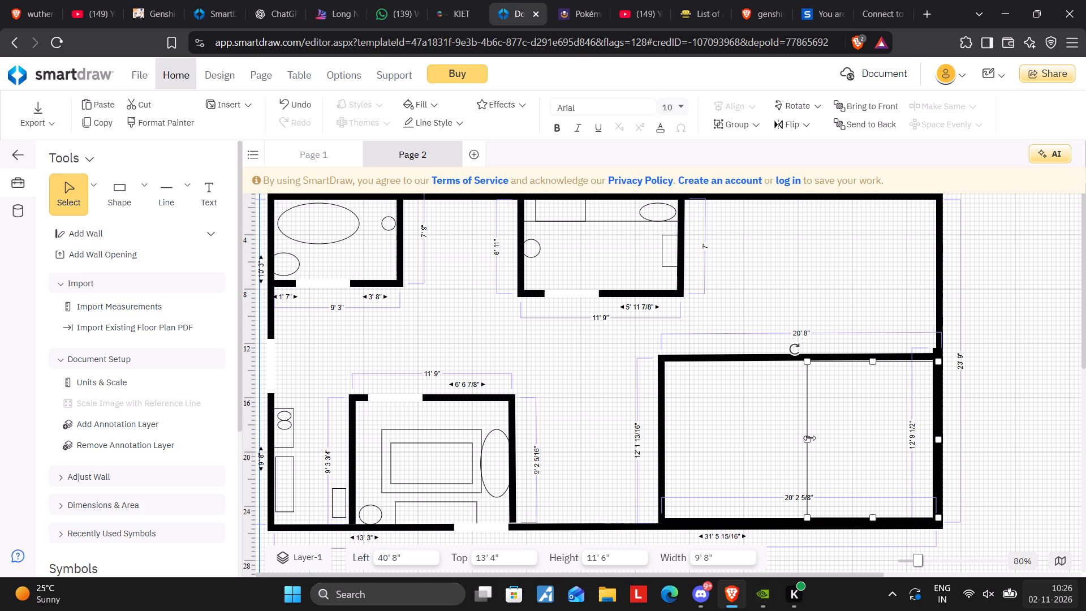
Add a 6' by 3' ellipse, rotate it upright, and place it inside the large rectangle beside the room's right wall.
{"action": "left_click", "coordinate": [145, 185]}
{"action": "left_click_drag", "start_coordinate": [204, 254], "coordinate": [723, 370]}
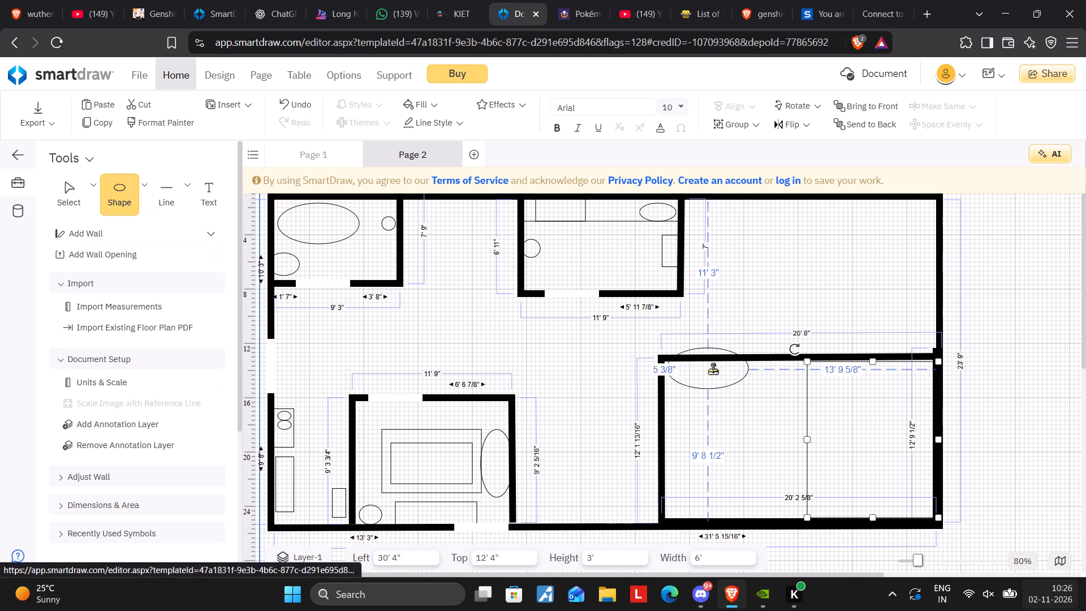
{"action": "left_click_drag", "start_coordinate": [723, 370], "coordinate": [877, 383]}
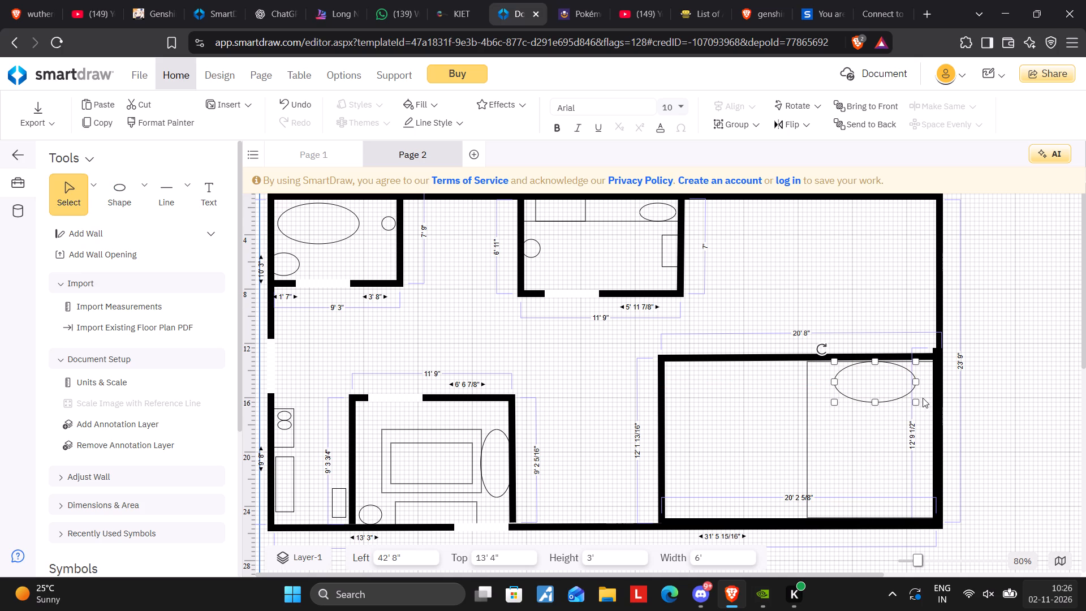
{"action": "left_click_drag", "start_coordinate": [817, 348], "coordinate": [859, 334]}
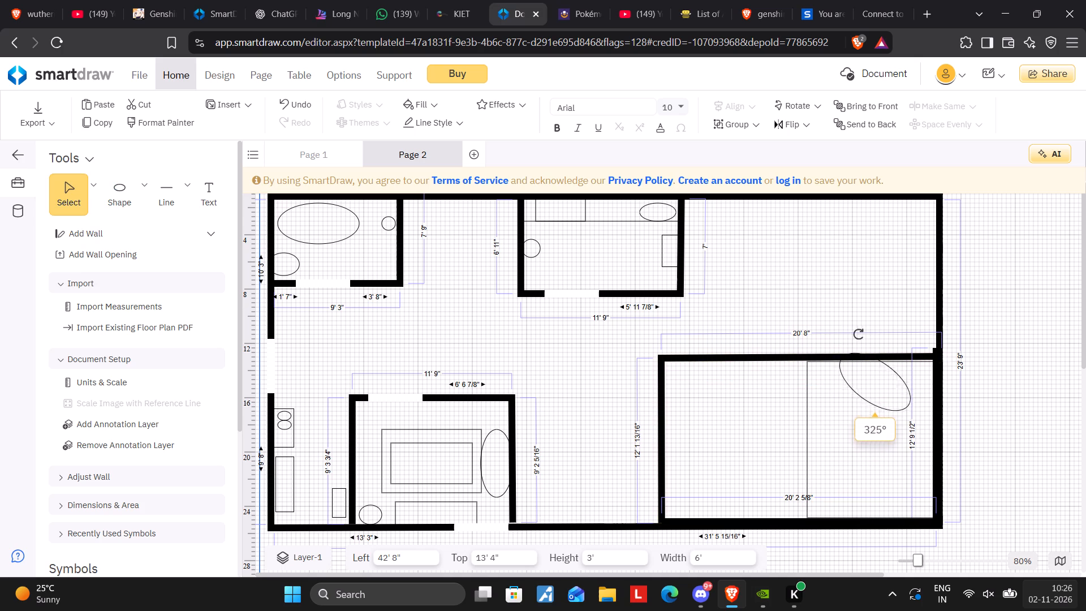
{"action": "left_click_drag", "start_coordinate": [859, 334], "coordinate": [903, 330]}
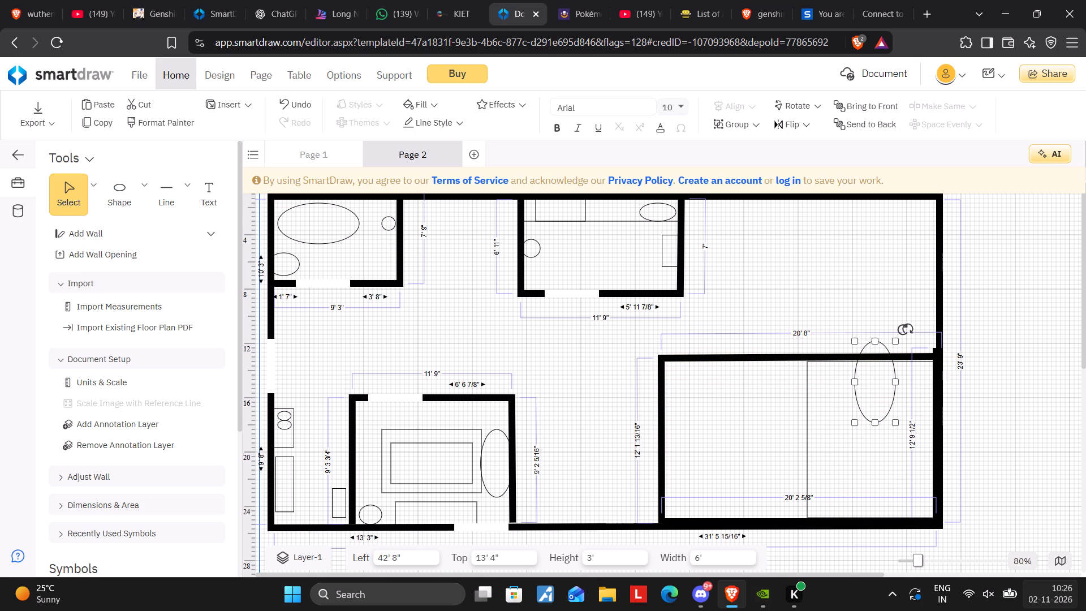
{"action": "left_click_drag", "start_coordinate": [891, 407], "coordinate": [926, 447]}
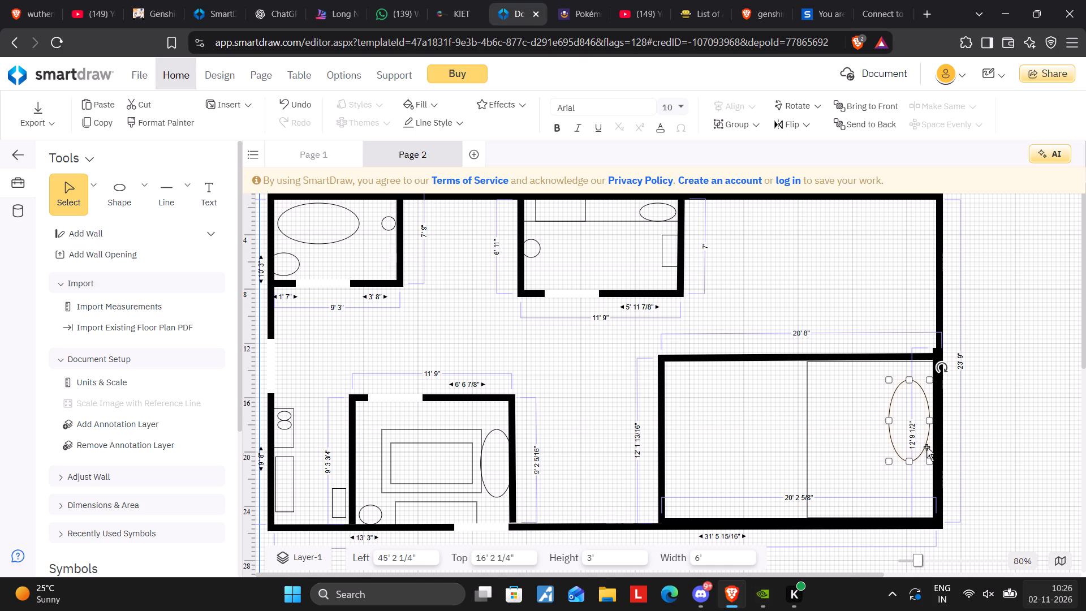
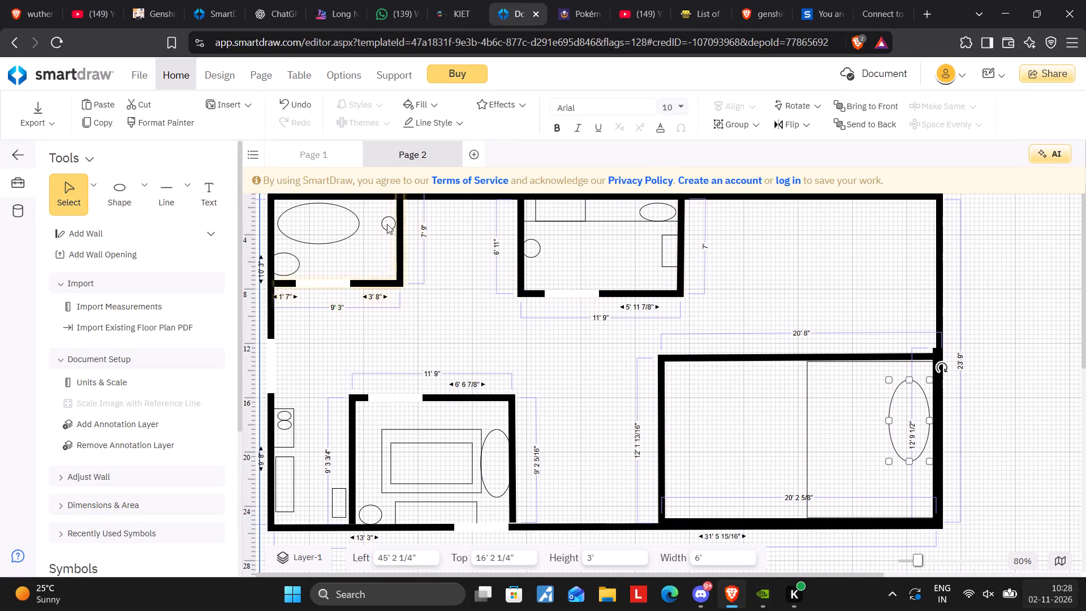
Add a rectangle, rotate it upright, and size it about 4' wide by 11' 6" high along the left edge of the lower-right room's large rectangle.
{"action": "left_click", "coordinate": [148, 184]}
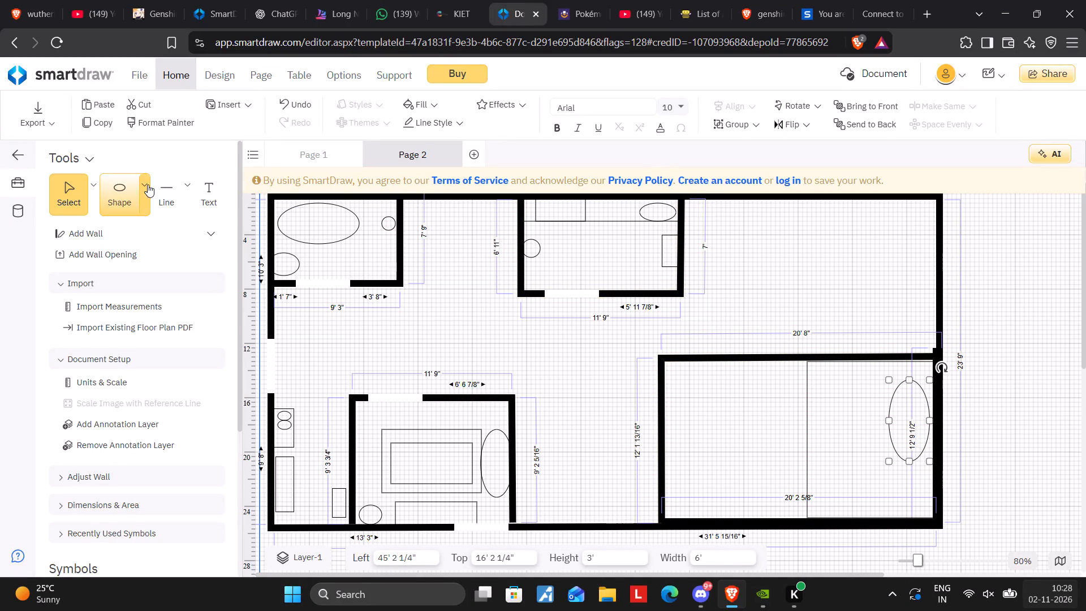
{"action": "left_click_drag", "start_coordinate": [161, 249], "coordinate": [514, 335]}
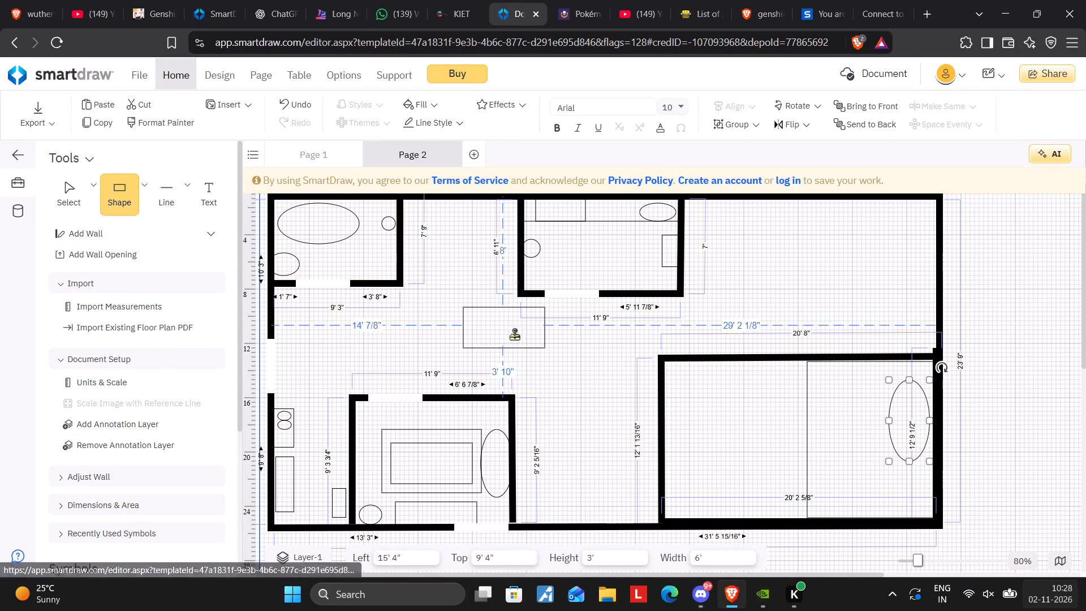
{"action": "left_click_drag", "start_coordinate": [514, 335], "coordinate": [820, 434]}
{"action": "left_click", "coordinate": [820, 434]}
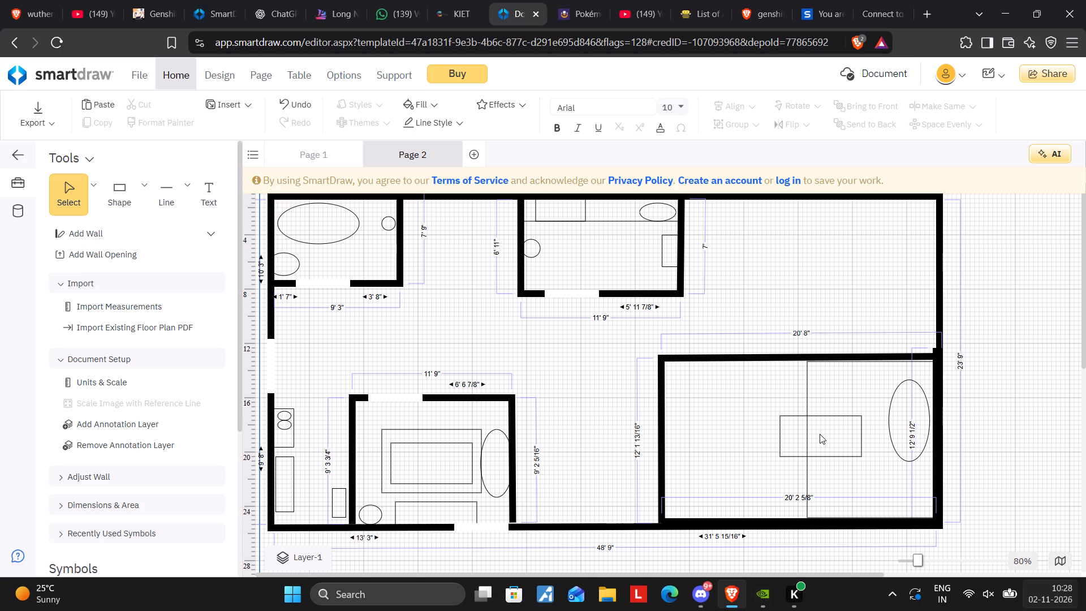
{"action": "left_click", "coordinate": [842, 416]}
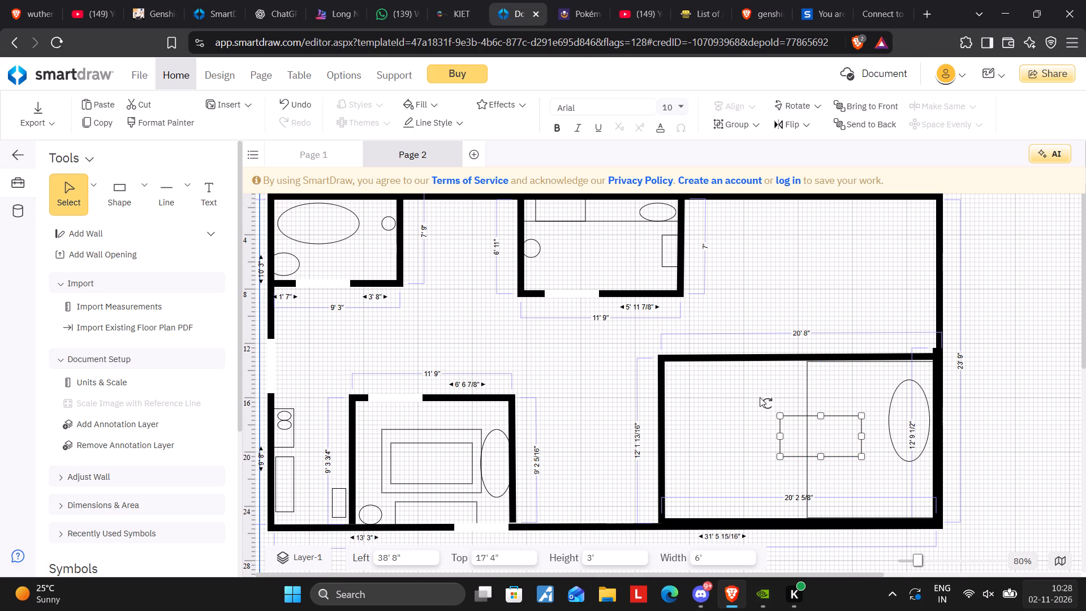
{"action": "left_click_drag", "start_coordinate": [767, 402], "coordinate": [844, 397]}
{"action": "left_click_drag", "start_coordinate": [843, 418], "coordinate": [851, 416]}
{"action": "left_click_drag", "start_coordinate": [850, 476], "coordinate": [863, 517]}
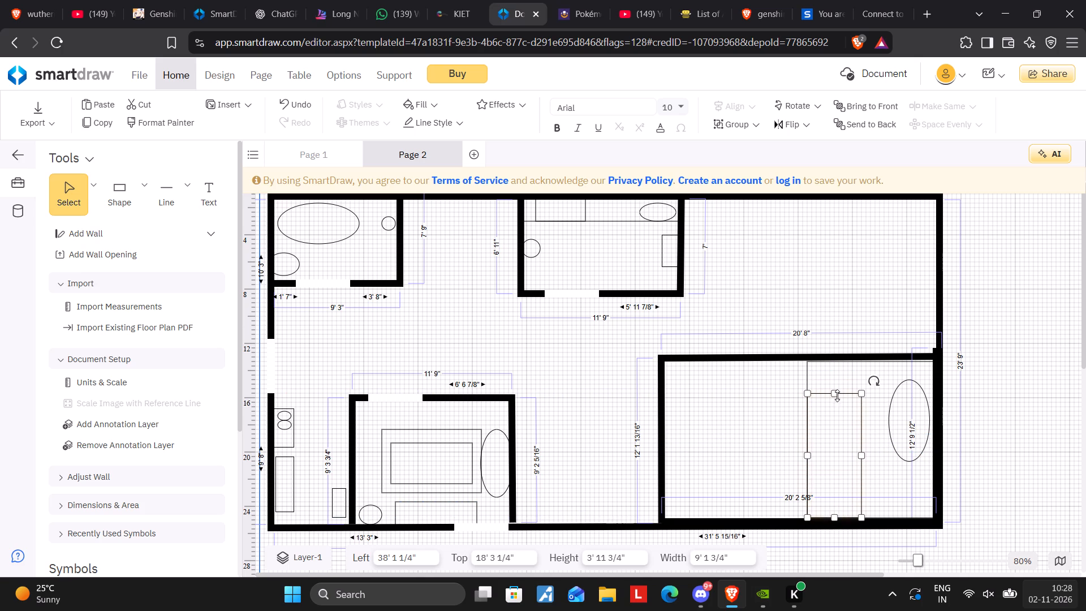
{"action": "left_click_drag", "start_coordinate": [837, 393], "coordinate": [836, 363]}
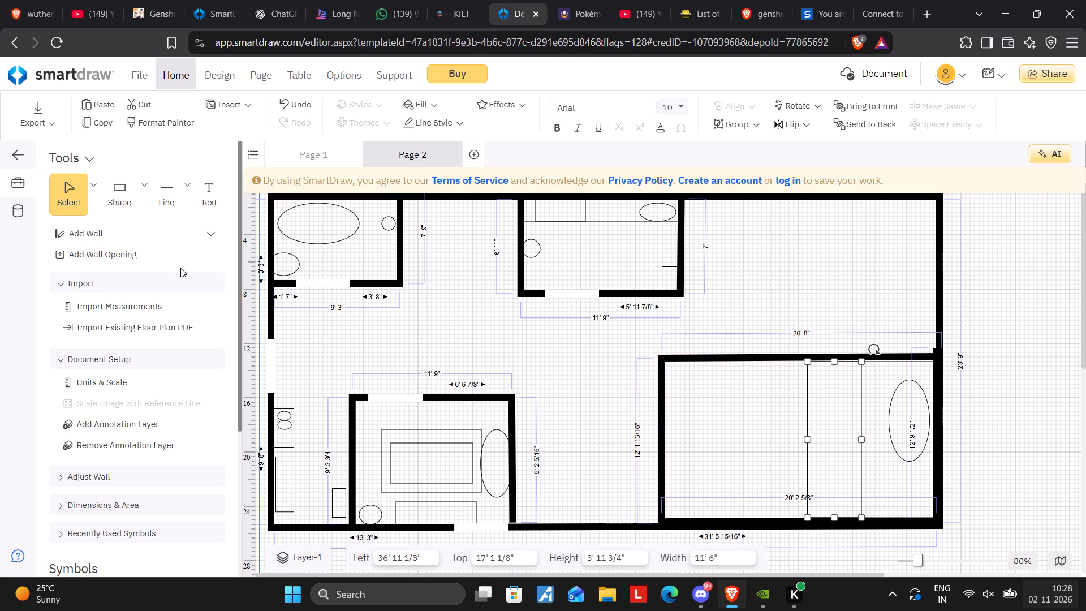
Draw two walls, about 6' 1" and 4' 7" long, enclosing a small room in the lower-left corner of the lower-right room.
{"action": "left_click", "coordinate": [117, 238]}
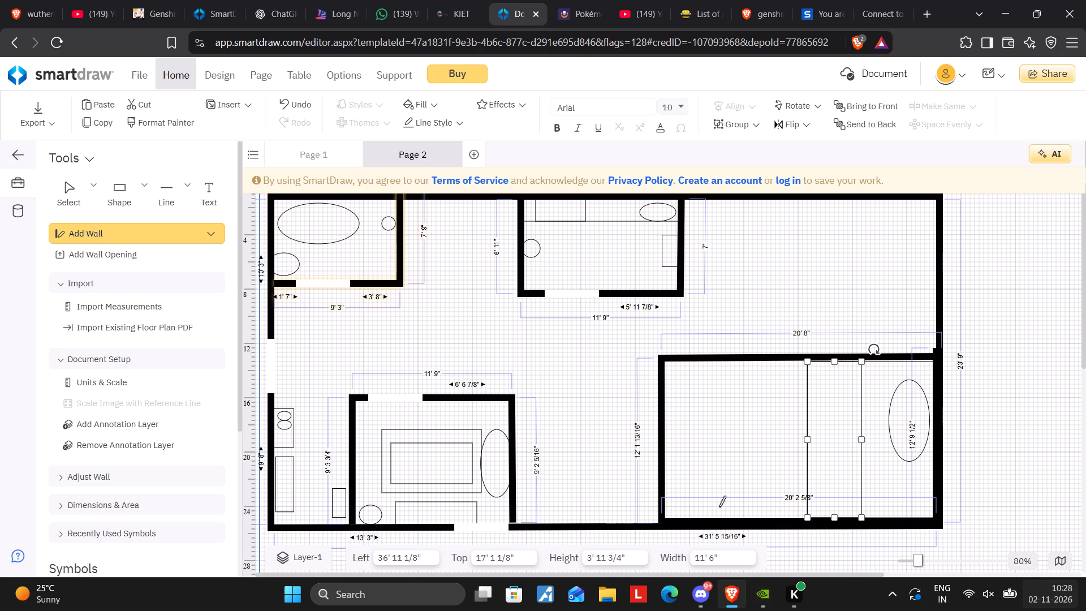
{"action": "left_click", "coordinate": [665, 464]}
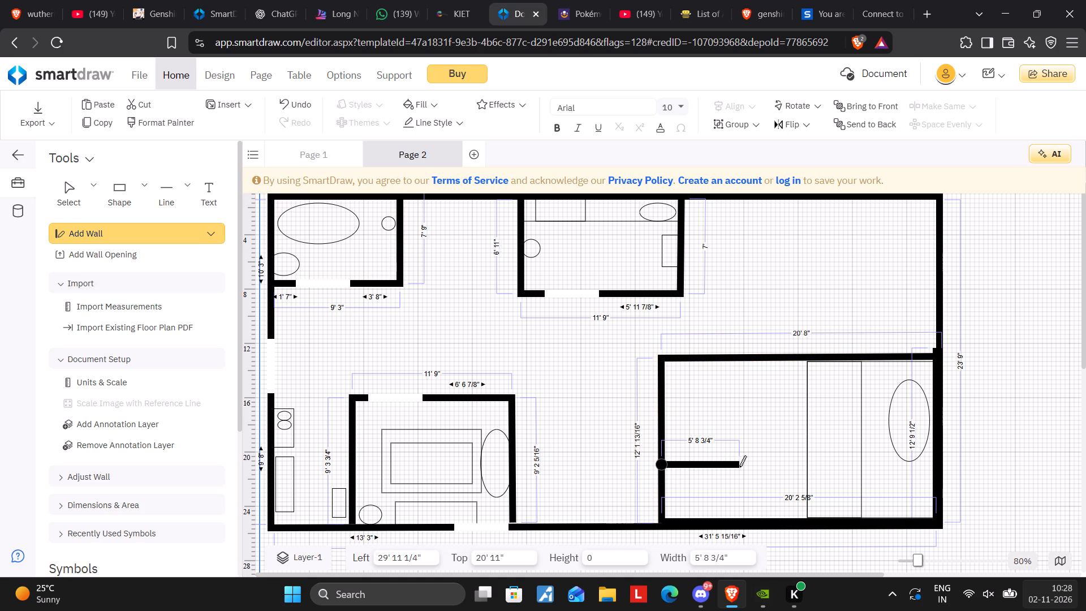
{"action": "left_click", "coordinate": [743, 466]}
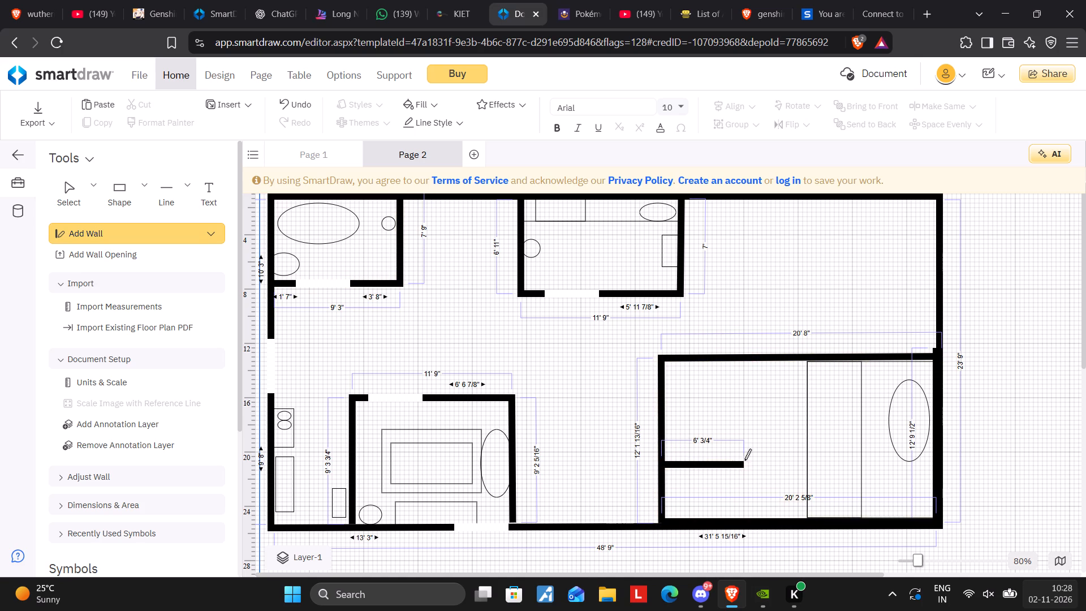
{"action": "left_click", "coordinate": [744, 460]}
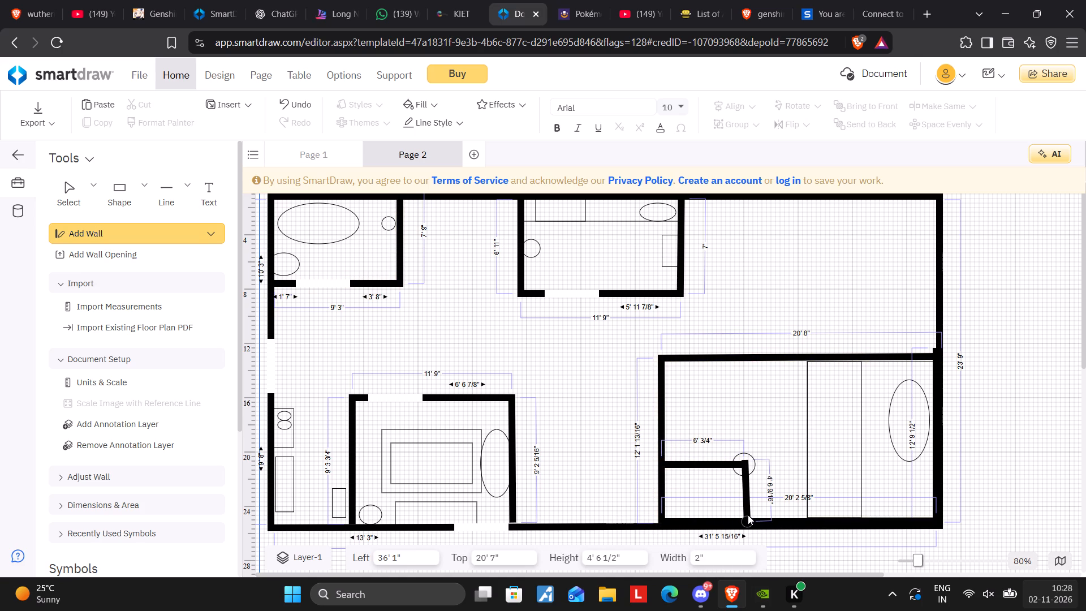
{"action": "left_click", "coordinate": [749, 515]}
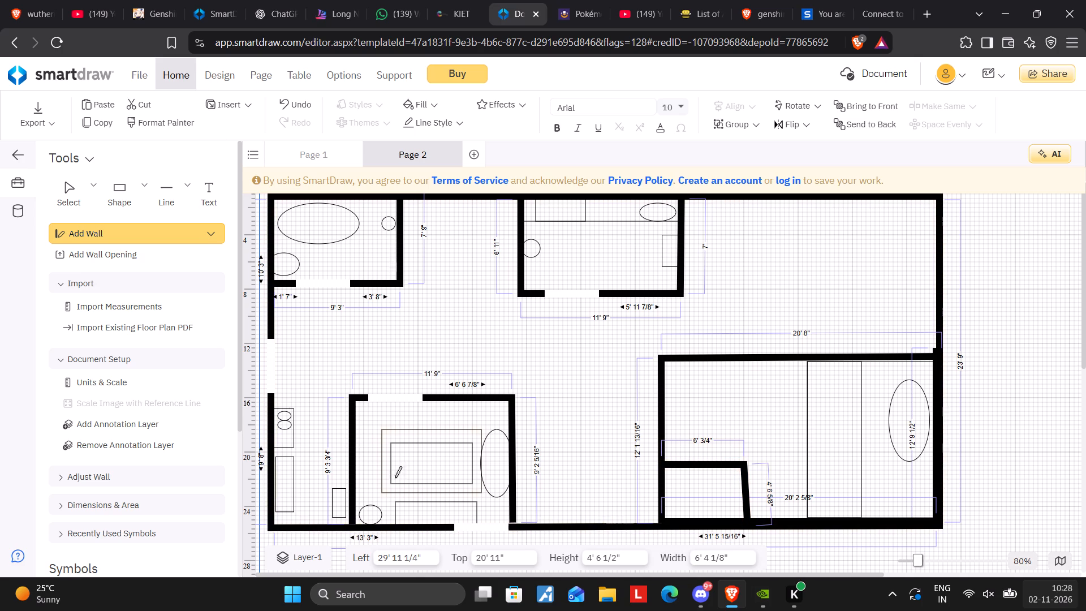
Add a rectangle about 3' wide and 1' 3" high in the upper-left corner of the new small room.
{"action": "left_click", "coordinate": [120, 200]}
{"action": "left_click_drag", "start_coordinate": [120, 194], "coordinate": [699, 473]}
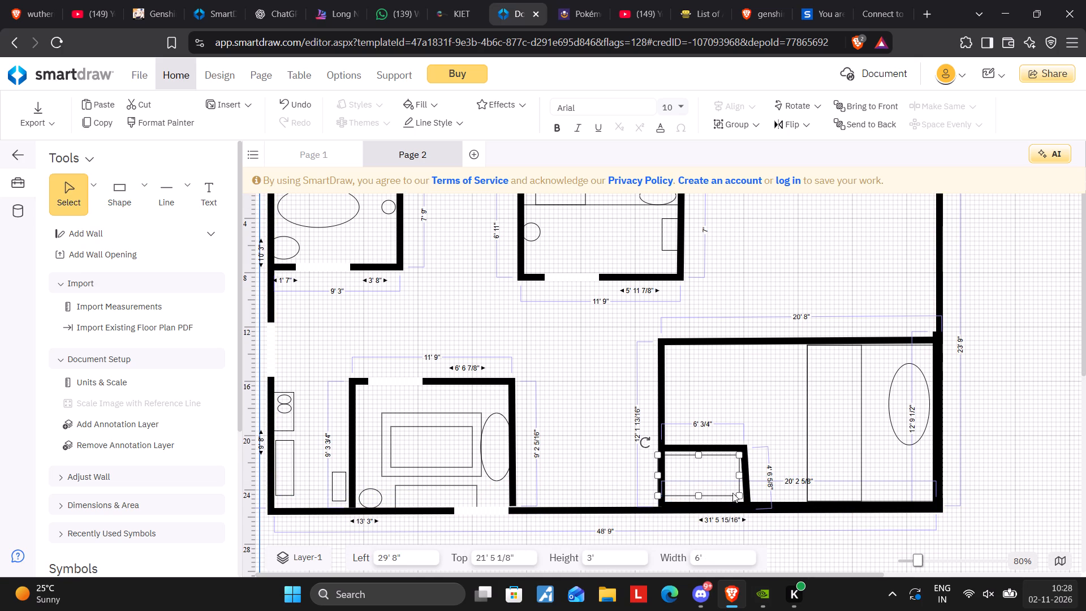
{"action": "left_click_drag", "start_coordinate": [738, 494], "coordinate": [698, 474]}
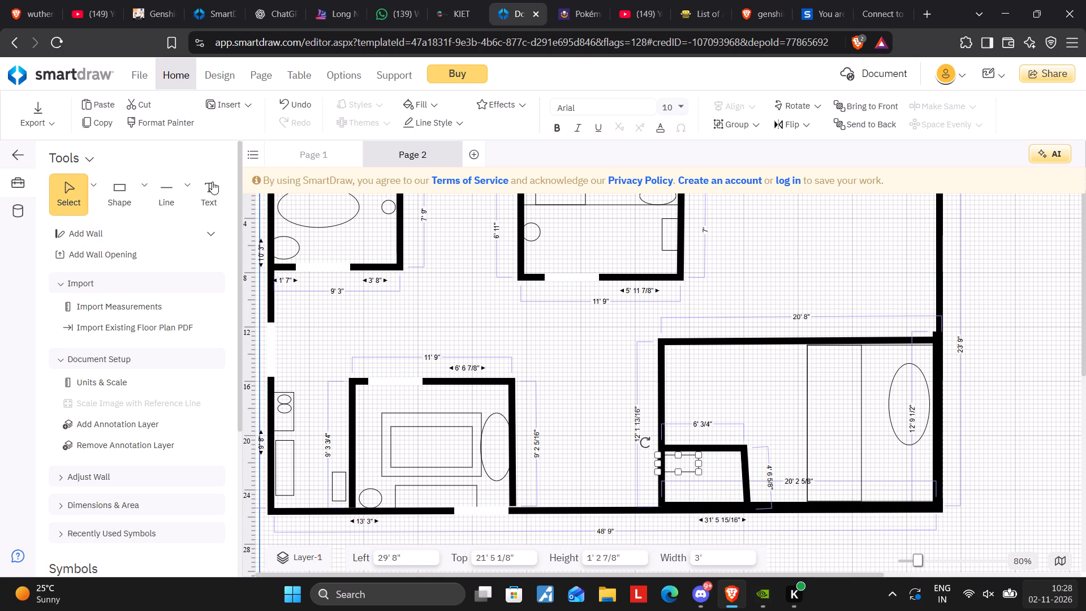
Add an ellipse about 3' 8" wide and 1' 9" high below the small rectangle in the small room.
{"action": "left_click", "coordinate": [144, 192]}
{"action": "left_click_drag", "start_coordinate": [204, 247], "coordinate": [774, 528]}
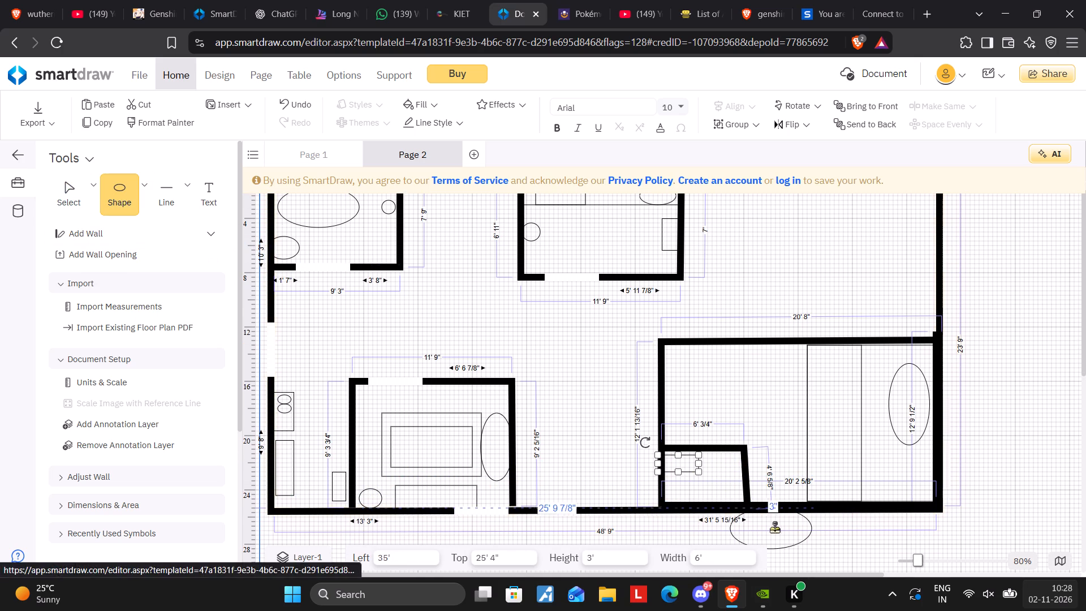
{"action": "left_click_drag", "start_coordinate": [774, 528], "coordinate": [708, 487]}
{"action": "left_click_drag", "start_coordinate": [746, 507], "coordinate": [723, 497]}
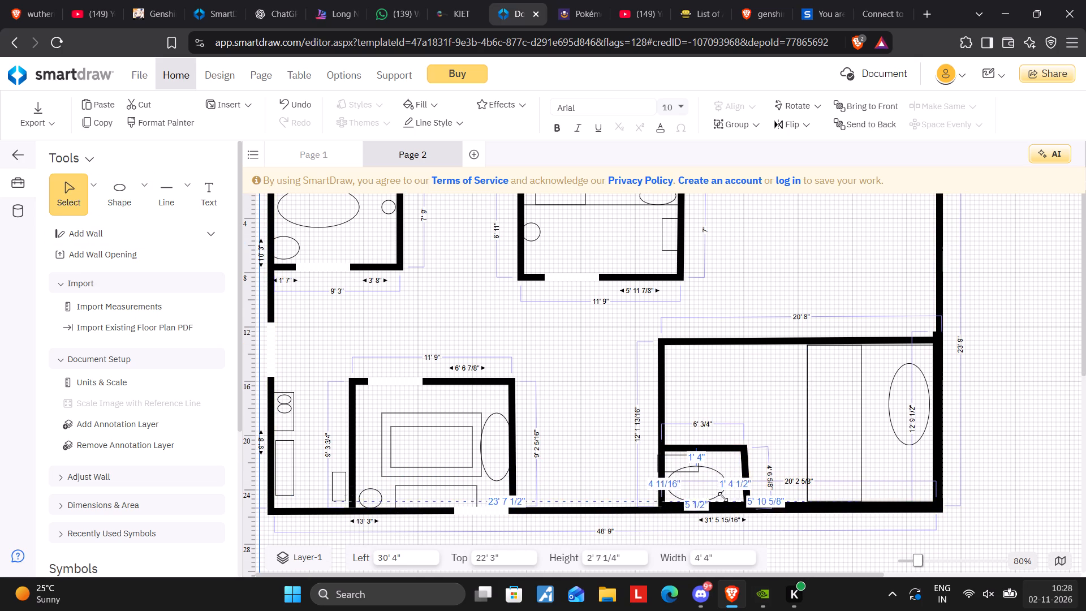
{"action": "left_click_drag", "start_coordinate": [723, 497], "coordinate": [718, 492]}
{"action": "left_click_drag", "start_coordinate": [704, 488], "coordinate": [704, 494]}
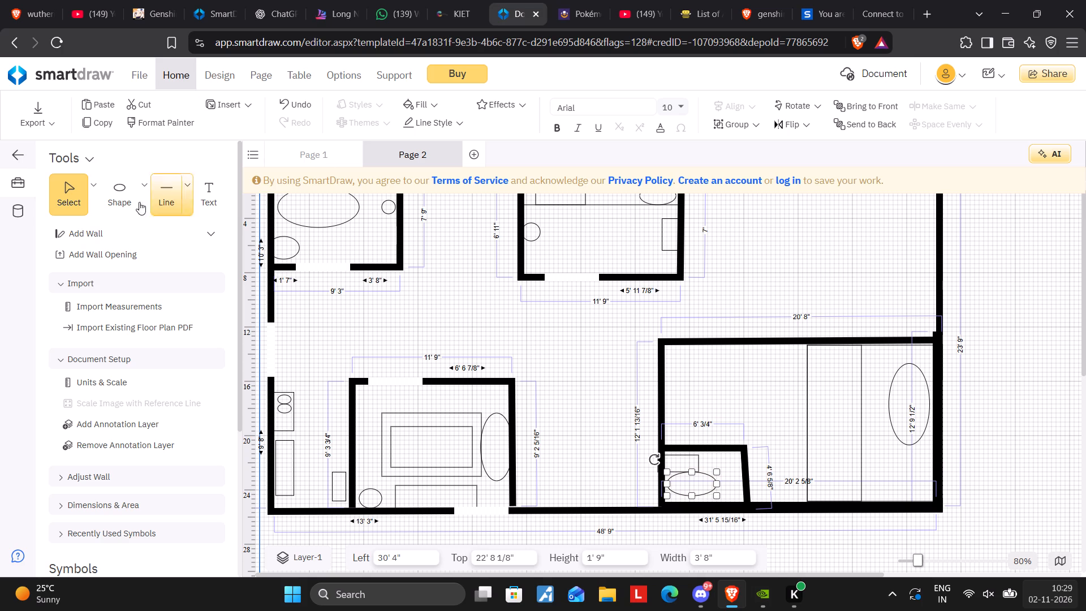
Add a rectangle about 10' 11" wide and 8' 1" high, filling the space between the two lower rooms down to the bottom wall.
{"action": "left_click", "coordinate": [144, 183]}
{"action": "left_click_drag", "start_coordinate": [179, 253], "coordinate": [583, 471]}
{"action": "left_click_drag", "start_coordinate": [620, 470], "coordinate": [660, 466]}
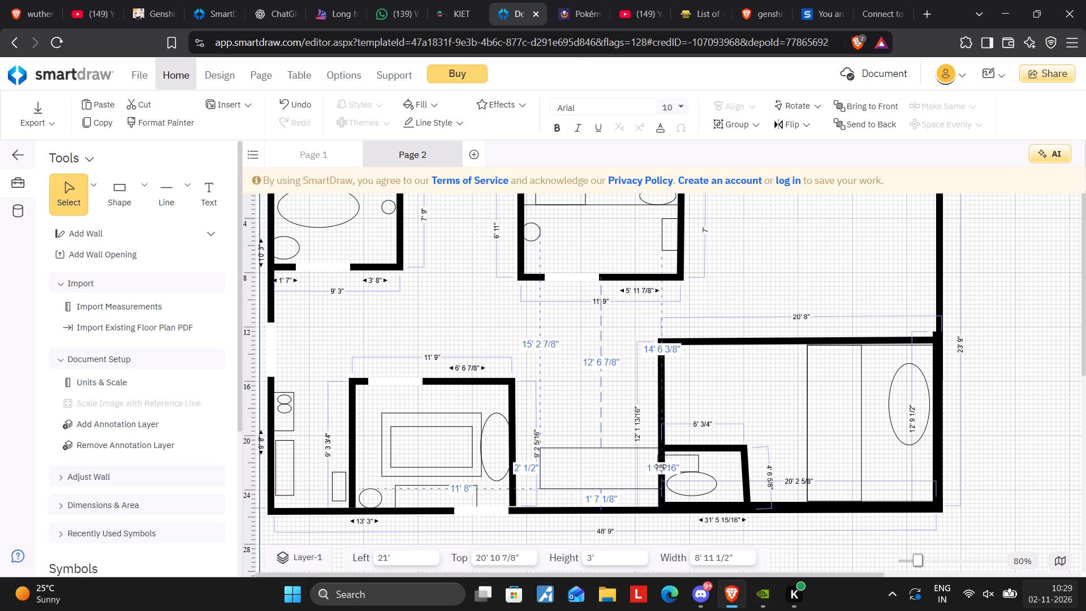
{"action": "left_click_drag", "start_coordinate": [660, 466], "coordinate": [661, 467]}
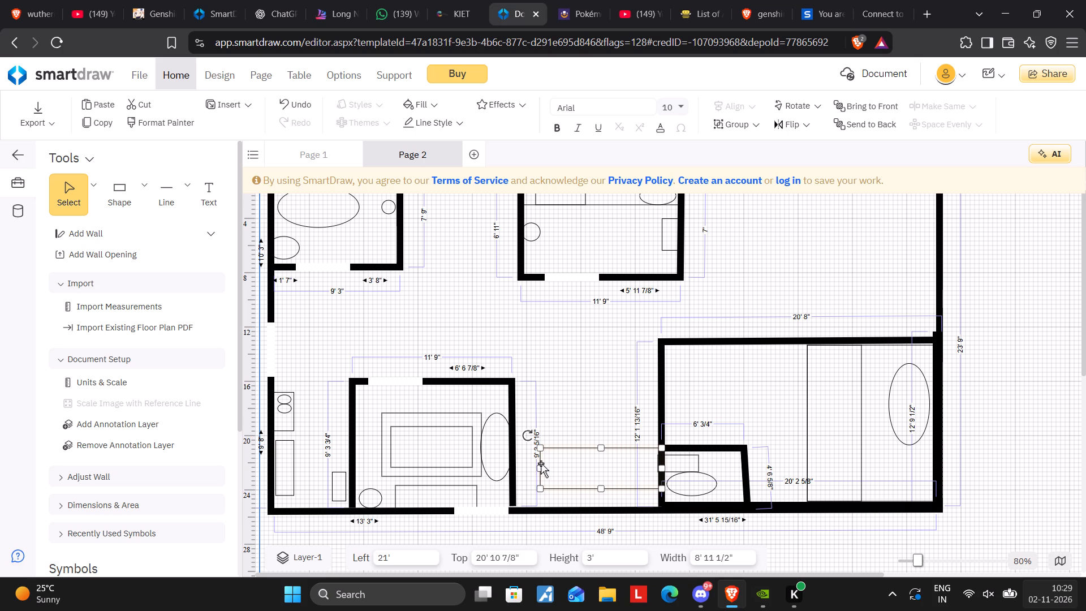
{"action": "left_click_drag", "start_coordinate": [538, 470], "coordinate": [516, 472]}
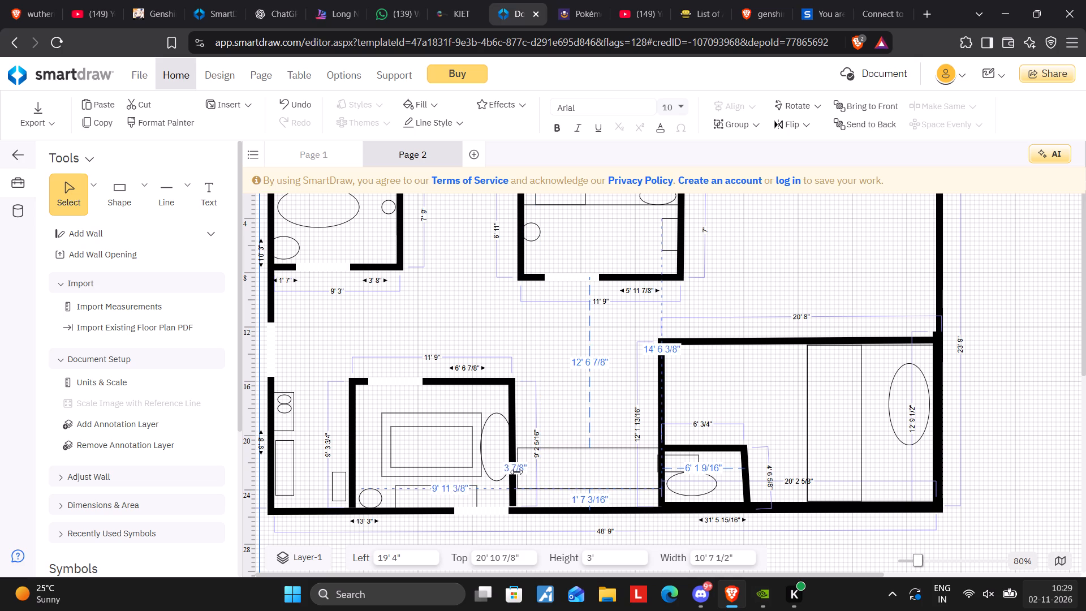
{"action": "left_click_drag", "start_coordinate": [516, 472], "coordinate": [514, 470]}
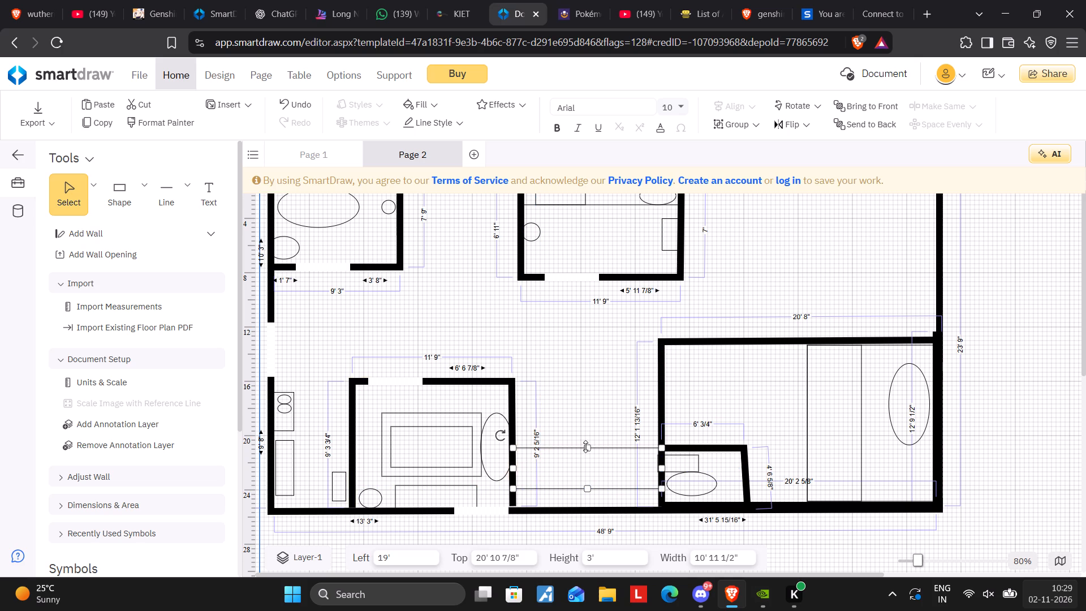
{"action": "left_click_drag", "start_coordinate": [585, 446], "coordinate": [600, 391]}
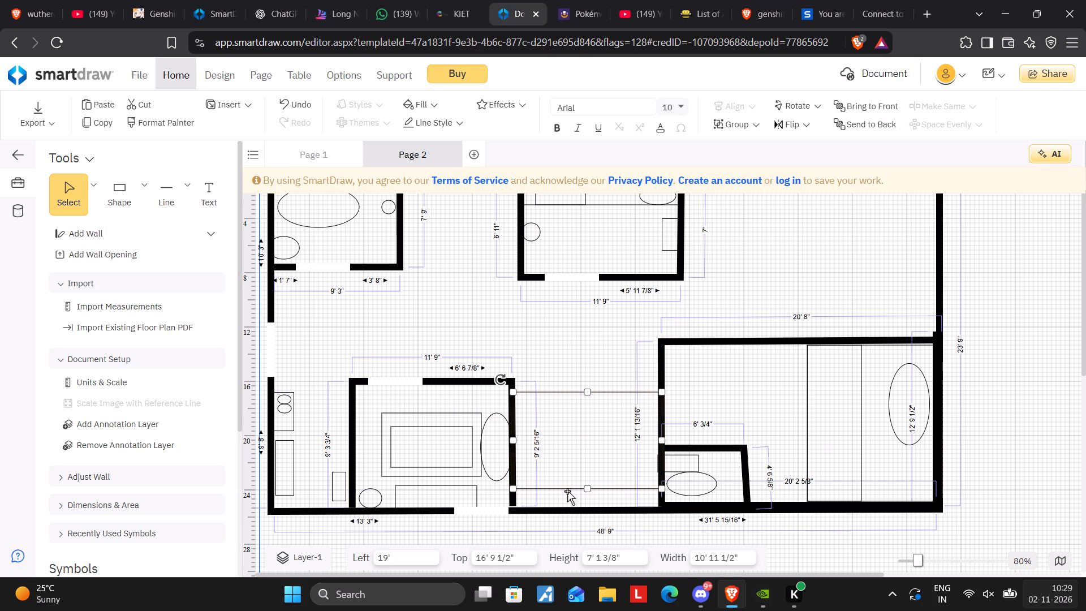
{"action": "left_click_drag", "start_coordinate": [587, 489], "coordinate": [585, 504]}
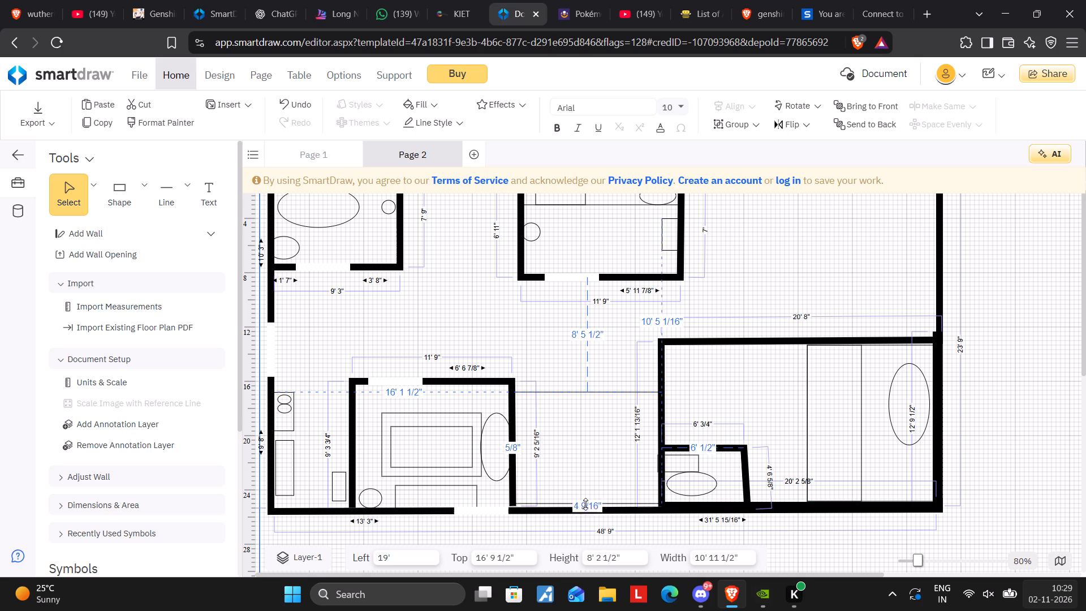
Draw a roughly vertical line about 8' 5" long down the middle of the rectangle between the two lower rooms.
{"action": "left_click", "coordinate": [163, 200]}
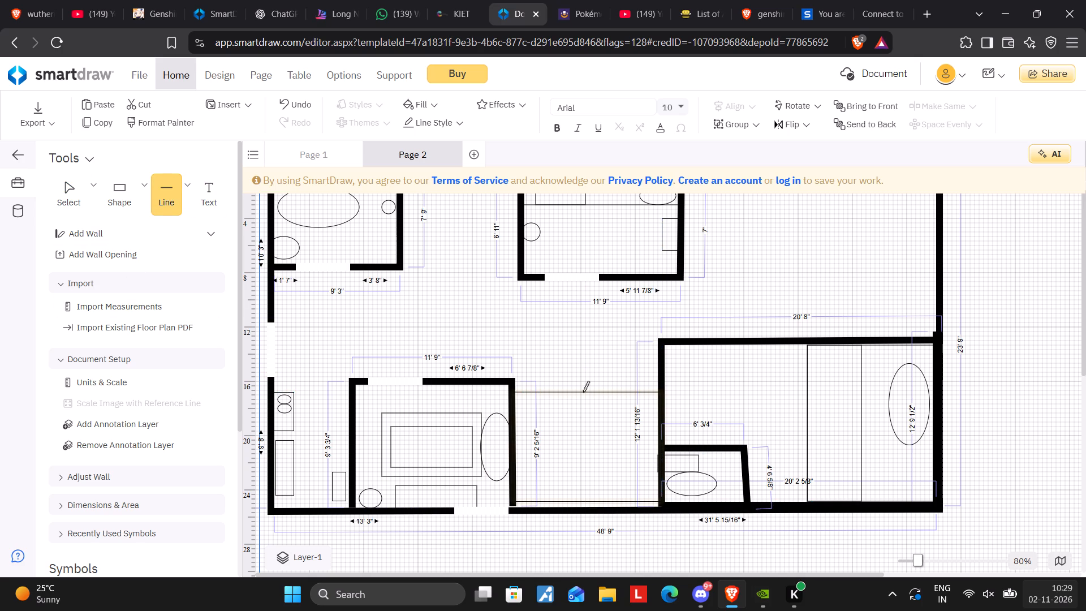
{"action": "left_click_drag", "start_coordinate": [587, 394], "coordinate": [585, 494]}
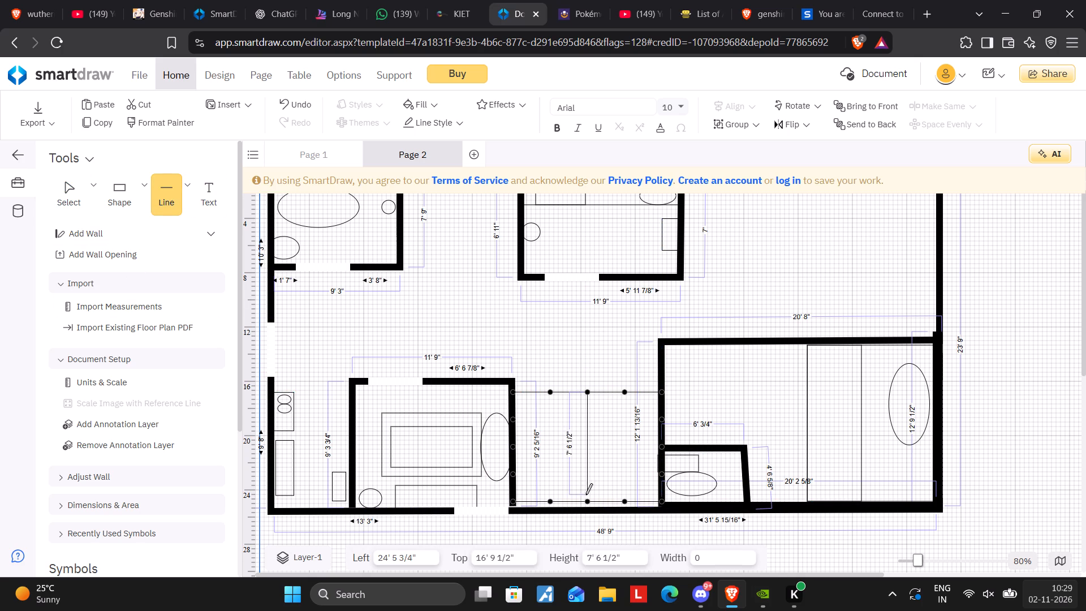
{"action": "left_click_drag", "start_coordinate": [585, 494], "coordinate": [589, 497]}
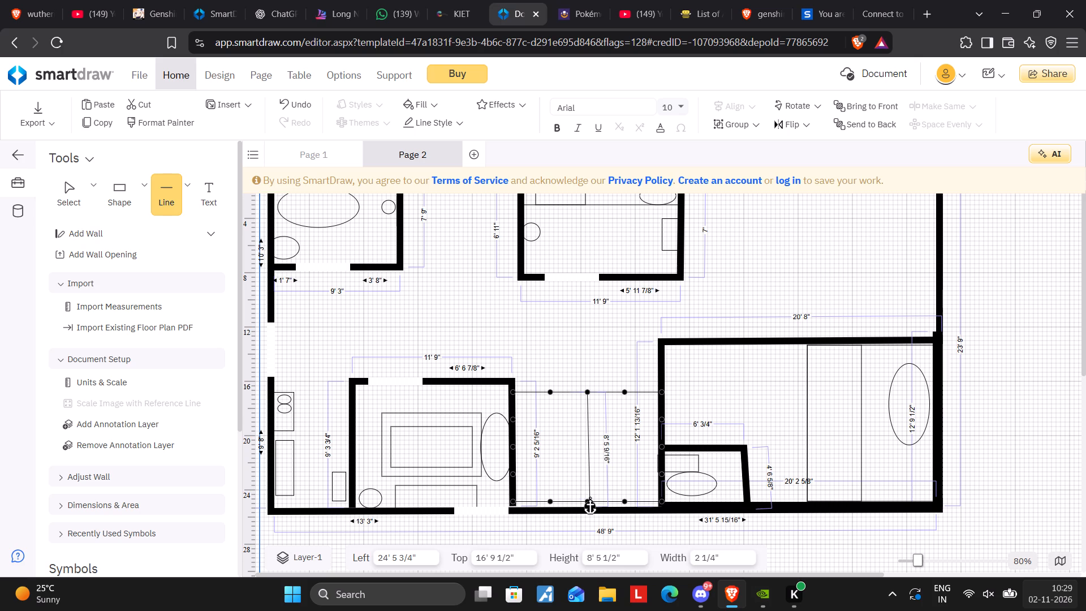
{"action": "left_click_drag", "start_coordinate": [589, 497], "coordinate": [589, 498]}
{"action": "left_click", "coordinate": [649, 329]}
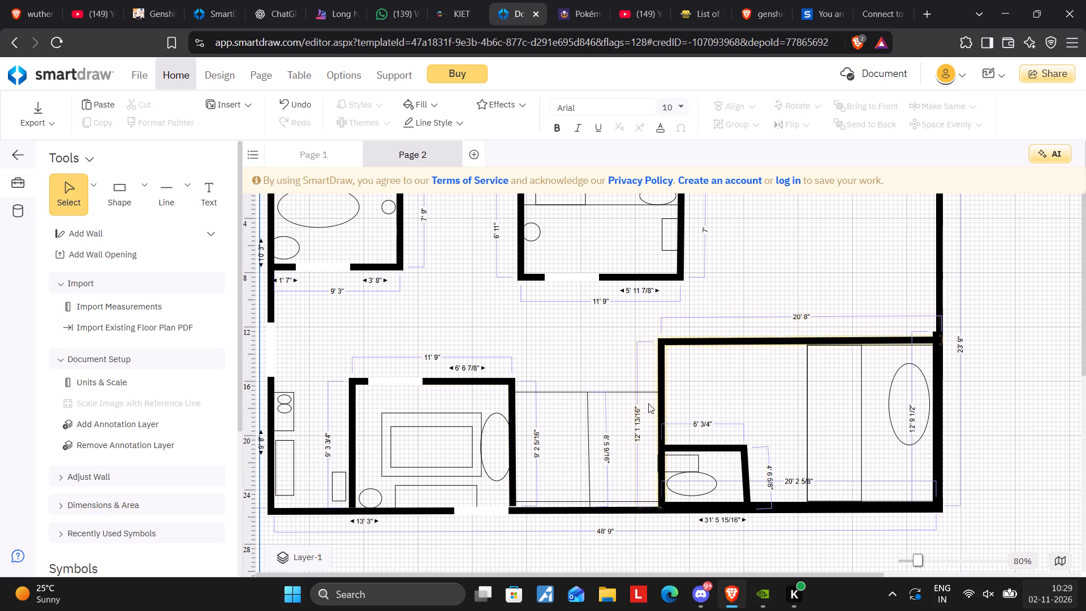
Place four 6' by 3' rectangles in a two-by-two arrangement in the open upper-right area of the floor plan.
{"action": "scroll", "coordinate": [636, 405], "scroll_direction": "up", "scroll_amount": 1}
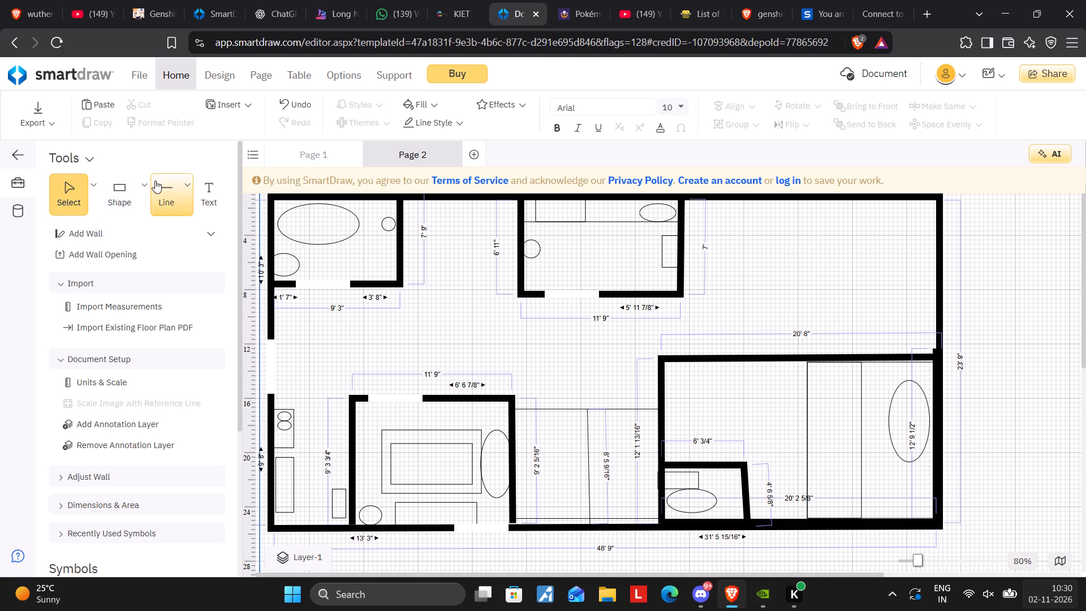
{"action": "left_click_drag", "start_coordinate": [113, 193], "coordinate": [765, 201]}
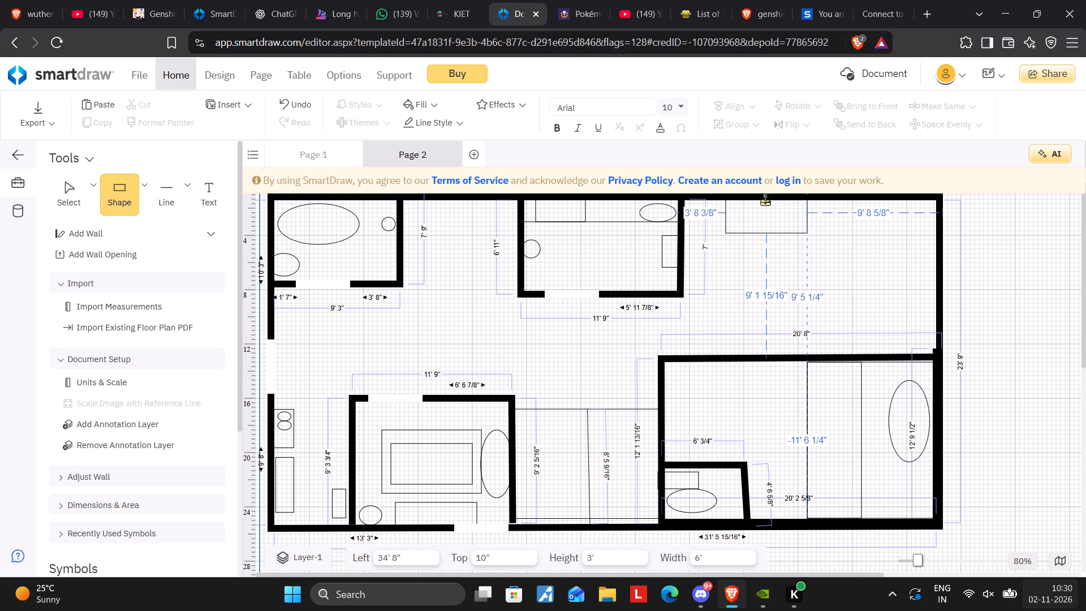
{"action": "left_click_drag", "start_coordinate": [765, 201], "coordinate": [765, 226]}
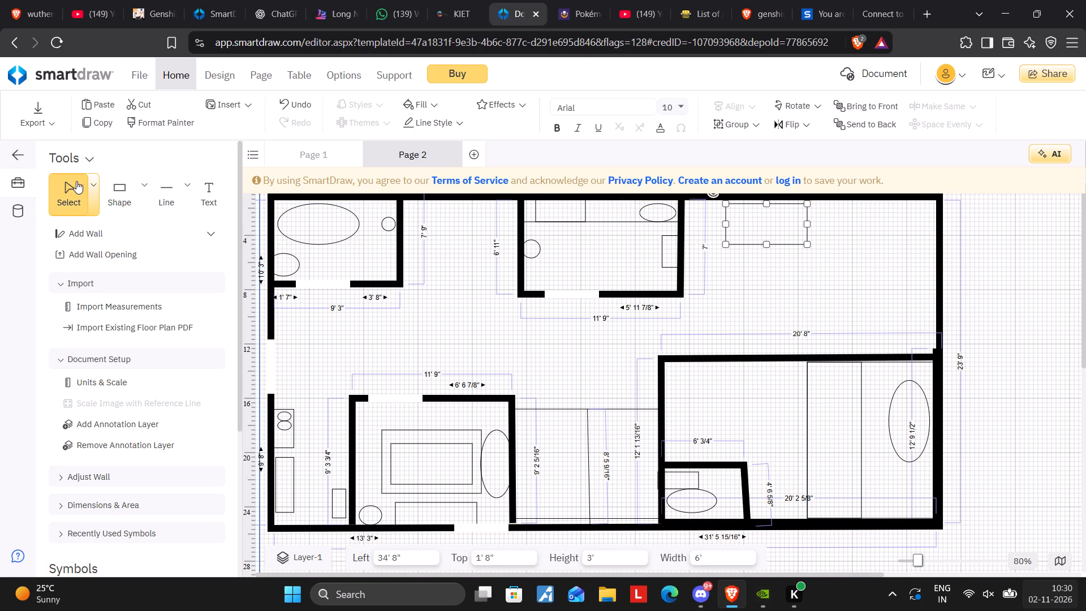
{"action": "left_click_drag", "start_coordinate": [123, 190], "coordinate": [869, 227]}
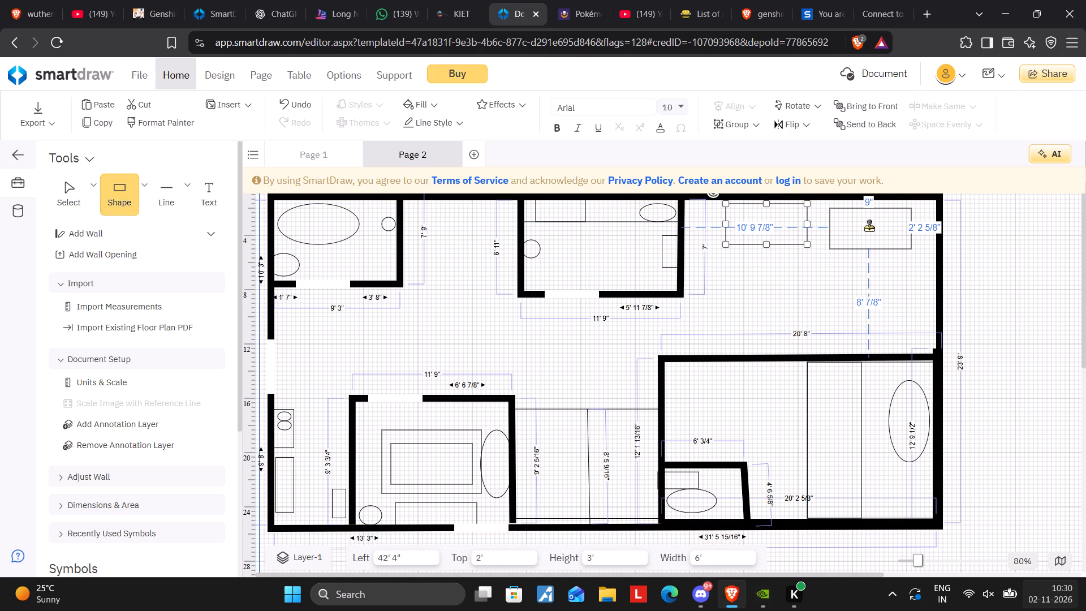
{"action": "left_click_drag", "start_coordinate": [869, 227], "coordinate": [868, 229]}
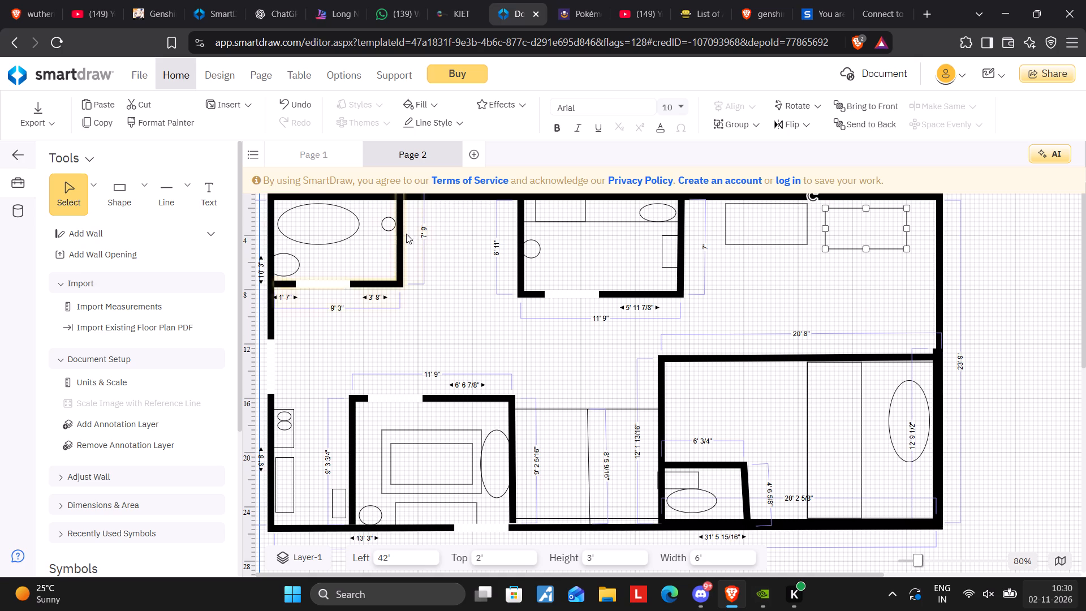
{"action": "left_click_drag", "start_coordinate": [129, 197], "coordinate": [768, 286]}
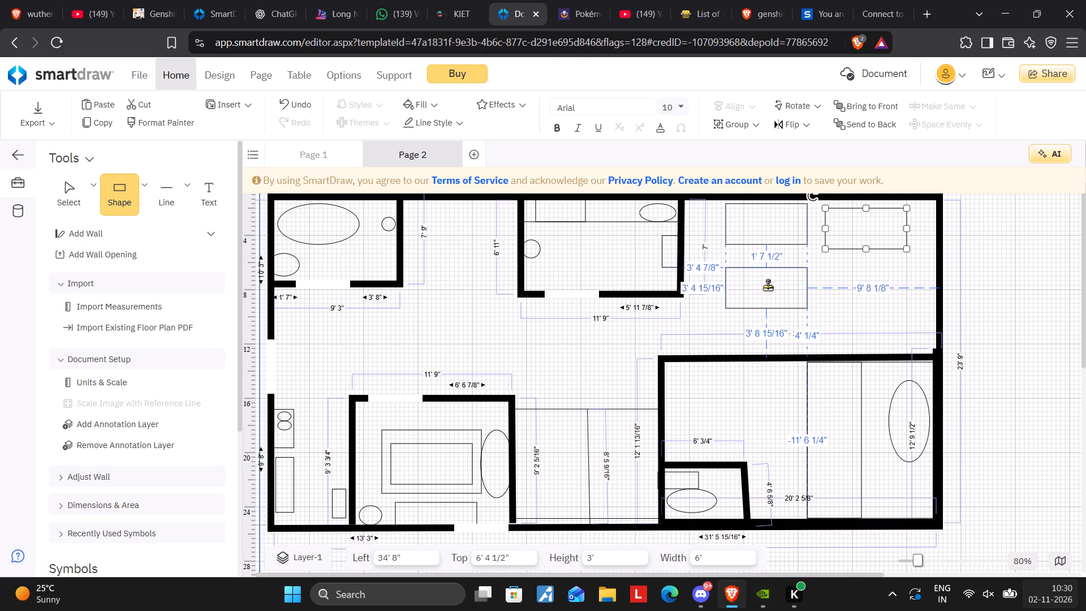
{"action": "left_click_drag", "start_coordinate": [768, 286], "coordinate": [768, 285]}
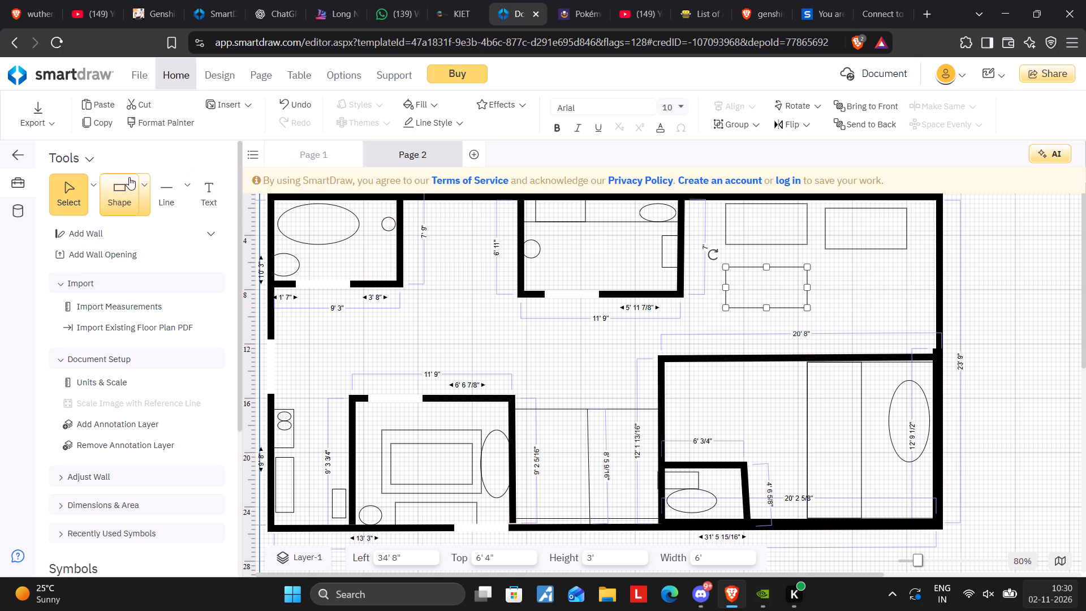
{"action": "left_click_drag", "start_coordinate": [129, 177], "coordinate": [877, 266]}
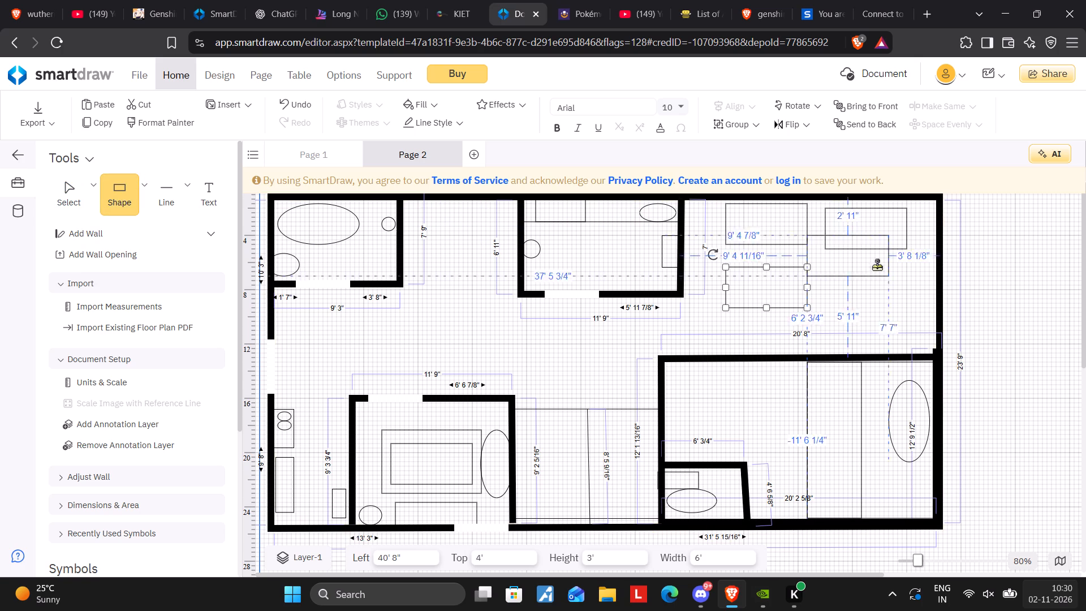
{"action": "left_click_drag", "start_coordinate": [877, 266], "coordinate": [872, 290]}
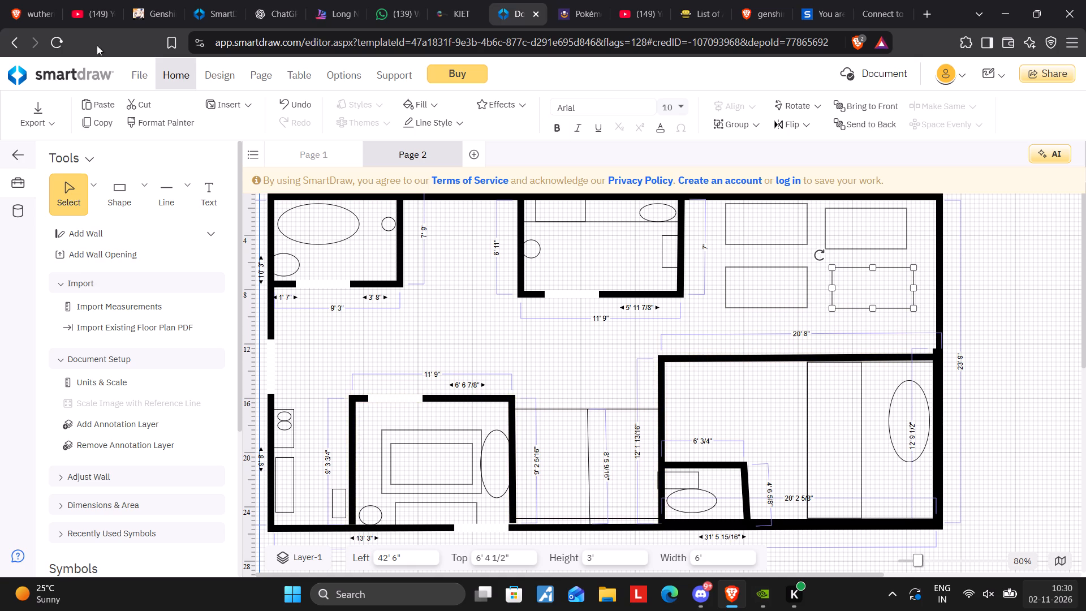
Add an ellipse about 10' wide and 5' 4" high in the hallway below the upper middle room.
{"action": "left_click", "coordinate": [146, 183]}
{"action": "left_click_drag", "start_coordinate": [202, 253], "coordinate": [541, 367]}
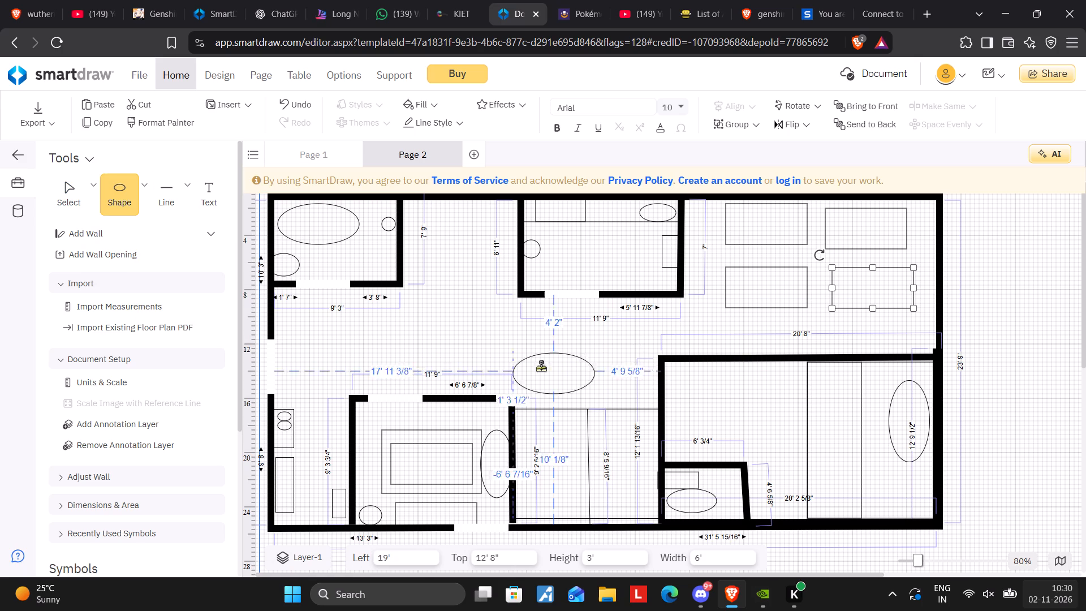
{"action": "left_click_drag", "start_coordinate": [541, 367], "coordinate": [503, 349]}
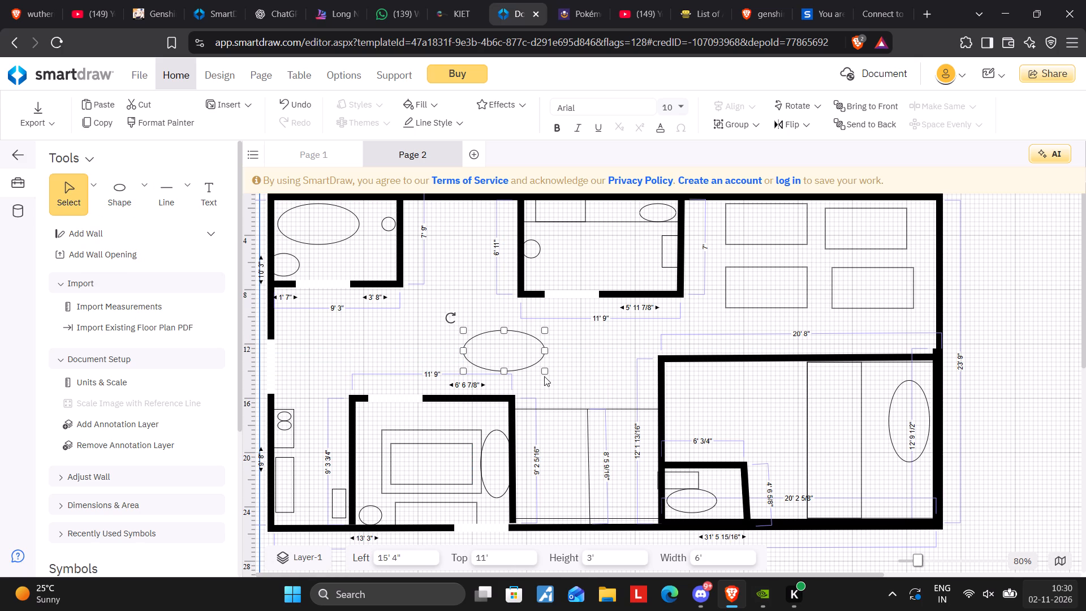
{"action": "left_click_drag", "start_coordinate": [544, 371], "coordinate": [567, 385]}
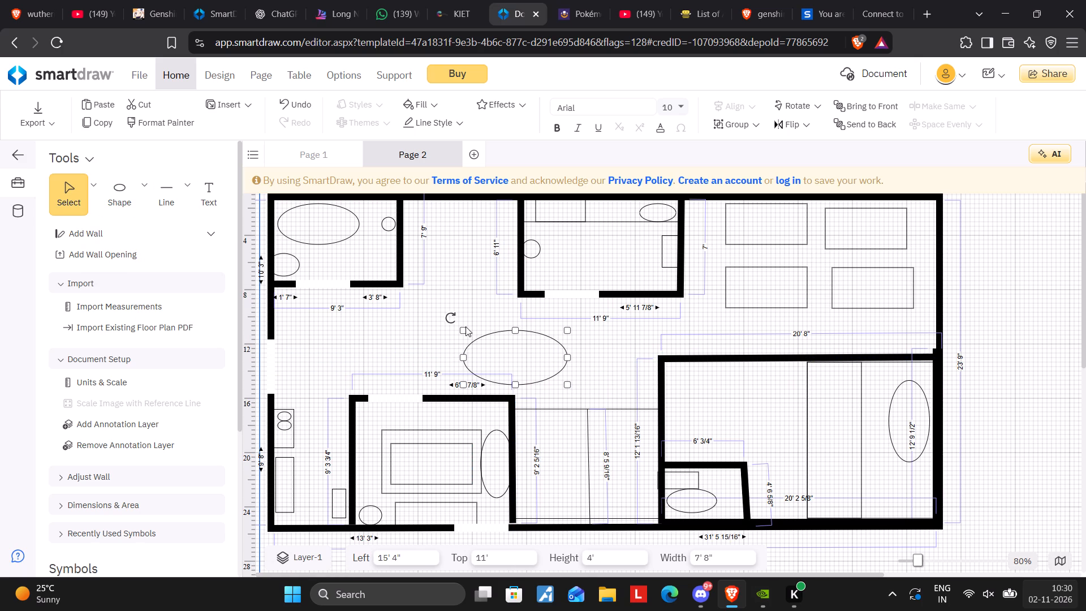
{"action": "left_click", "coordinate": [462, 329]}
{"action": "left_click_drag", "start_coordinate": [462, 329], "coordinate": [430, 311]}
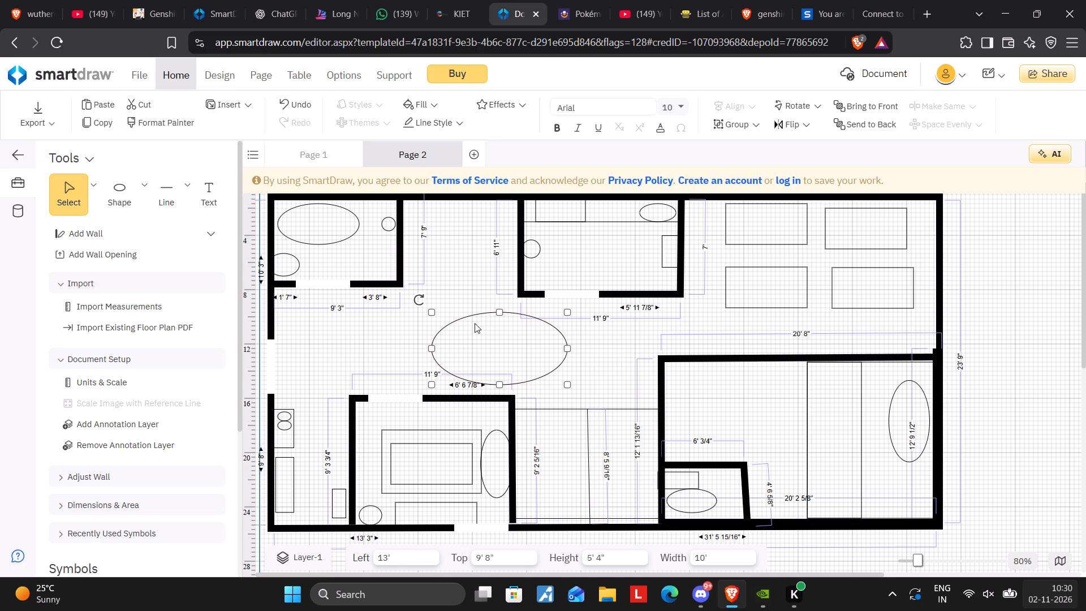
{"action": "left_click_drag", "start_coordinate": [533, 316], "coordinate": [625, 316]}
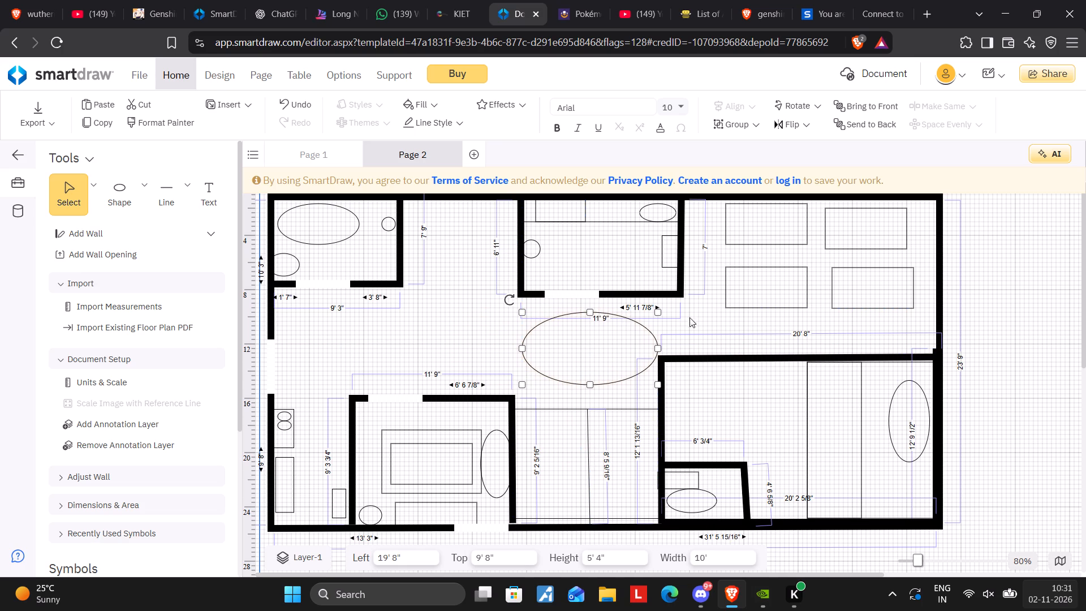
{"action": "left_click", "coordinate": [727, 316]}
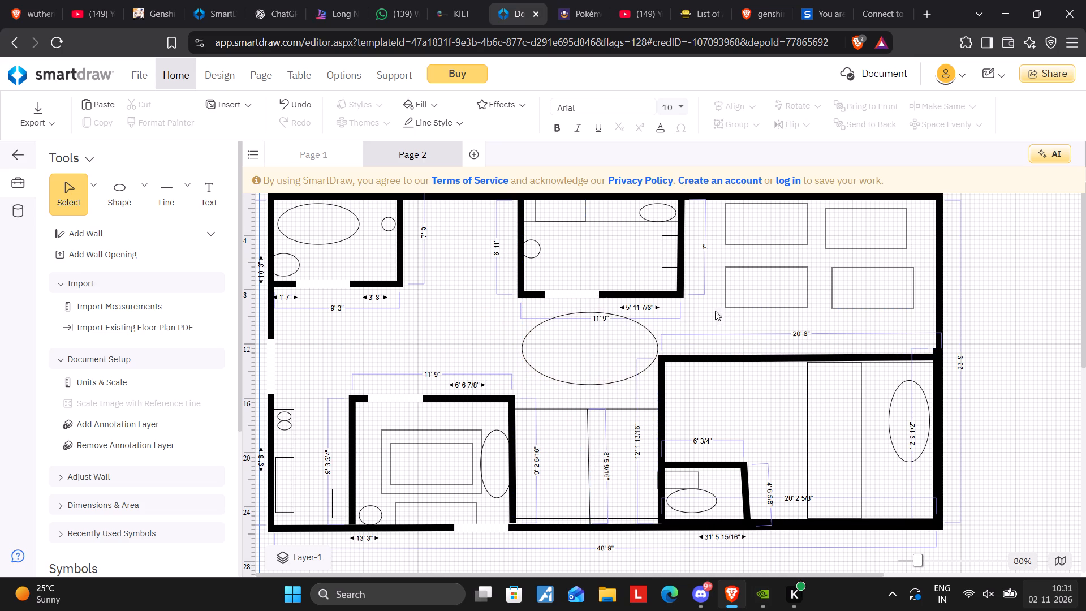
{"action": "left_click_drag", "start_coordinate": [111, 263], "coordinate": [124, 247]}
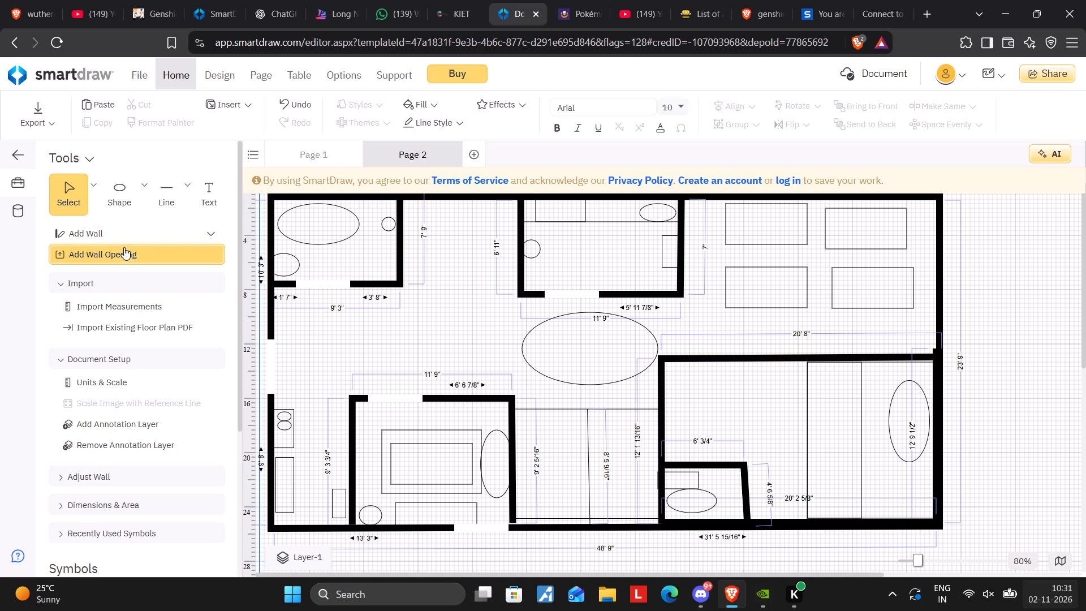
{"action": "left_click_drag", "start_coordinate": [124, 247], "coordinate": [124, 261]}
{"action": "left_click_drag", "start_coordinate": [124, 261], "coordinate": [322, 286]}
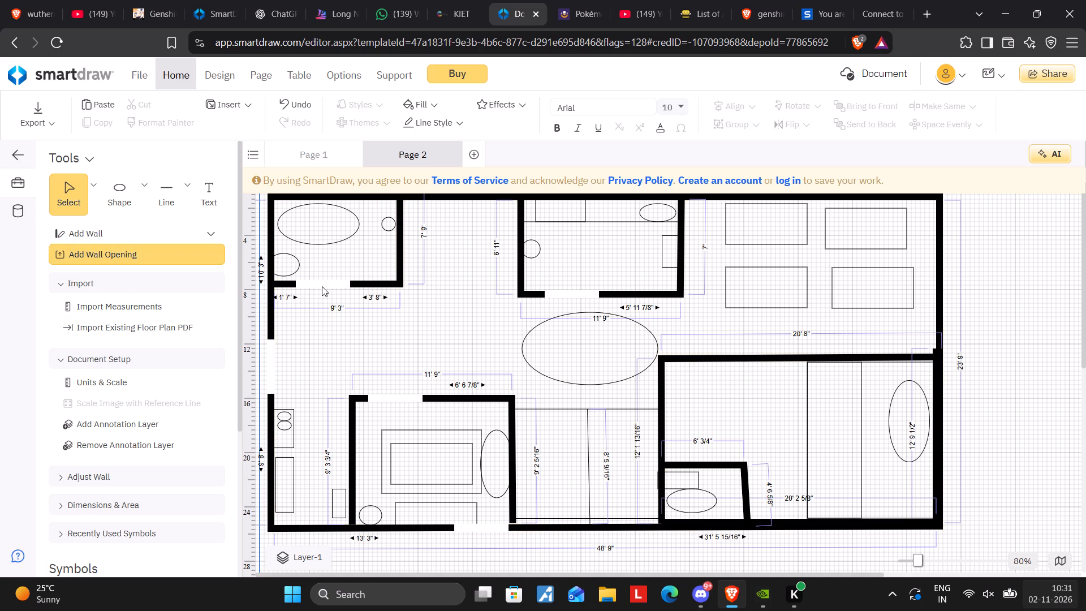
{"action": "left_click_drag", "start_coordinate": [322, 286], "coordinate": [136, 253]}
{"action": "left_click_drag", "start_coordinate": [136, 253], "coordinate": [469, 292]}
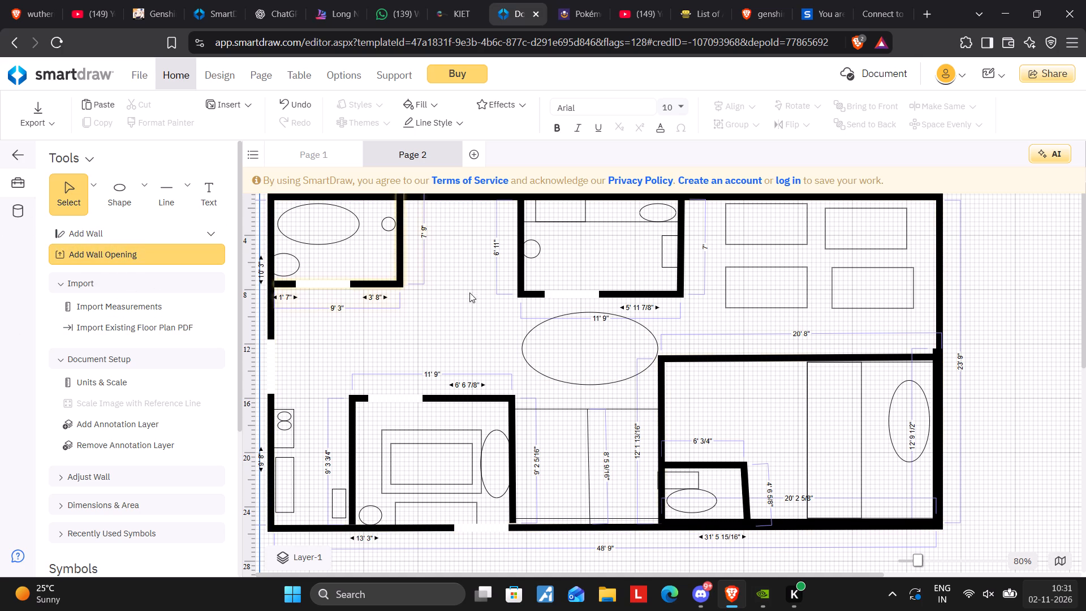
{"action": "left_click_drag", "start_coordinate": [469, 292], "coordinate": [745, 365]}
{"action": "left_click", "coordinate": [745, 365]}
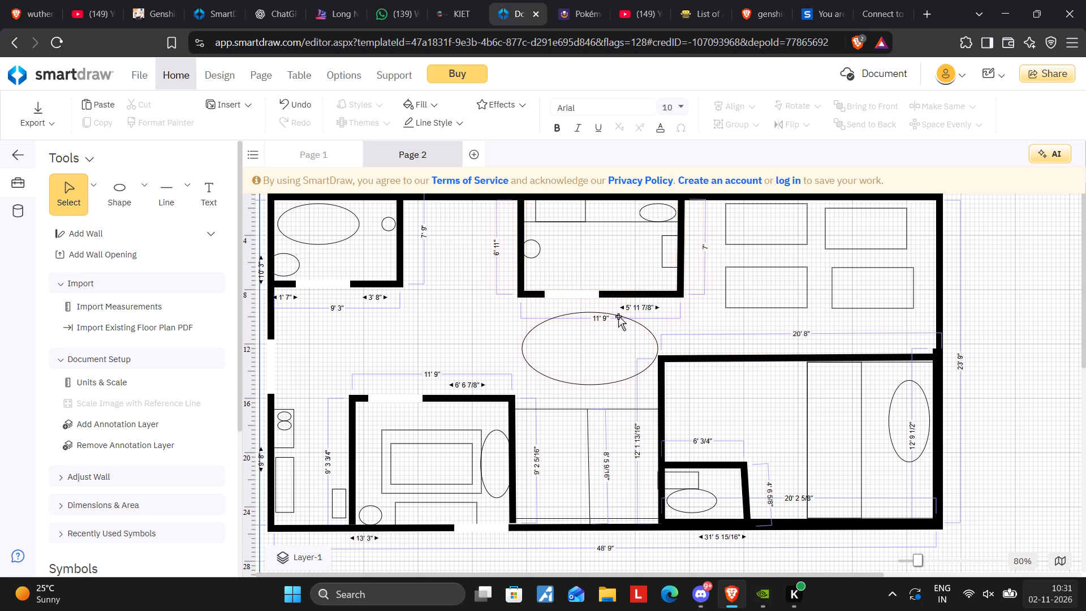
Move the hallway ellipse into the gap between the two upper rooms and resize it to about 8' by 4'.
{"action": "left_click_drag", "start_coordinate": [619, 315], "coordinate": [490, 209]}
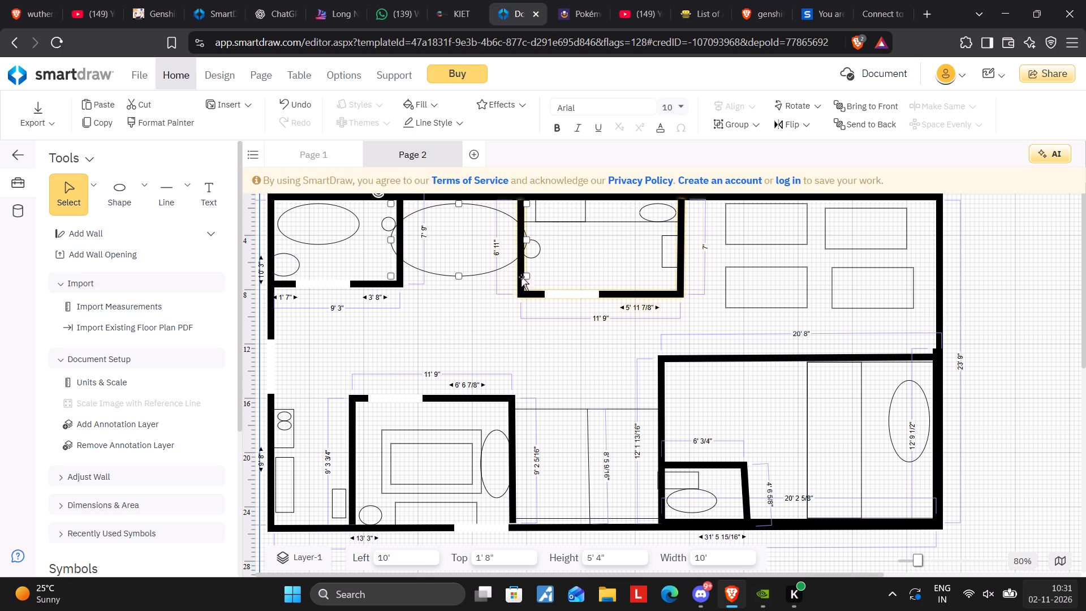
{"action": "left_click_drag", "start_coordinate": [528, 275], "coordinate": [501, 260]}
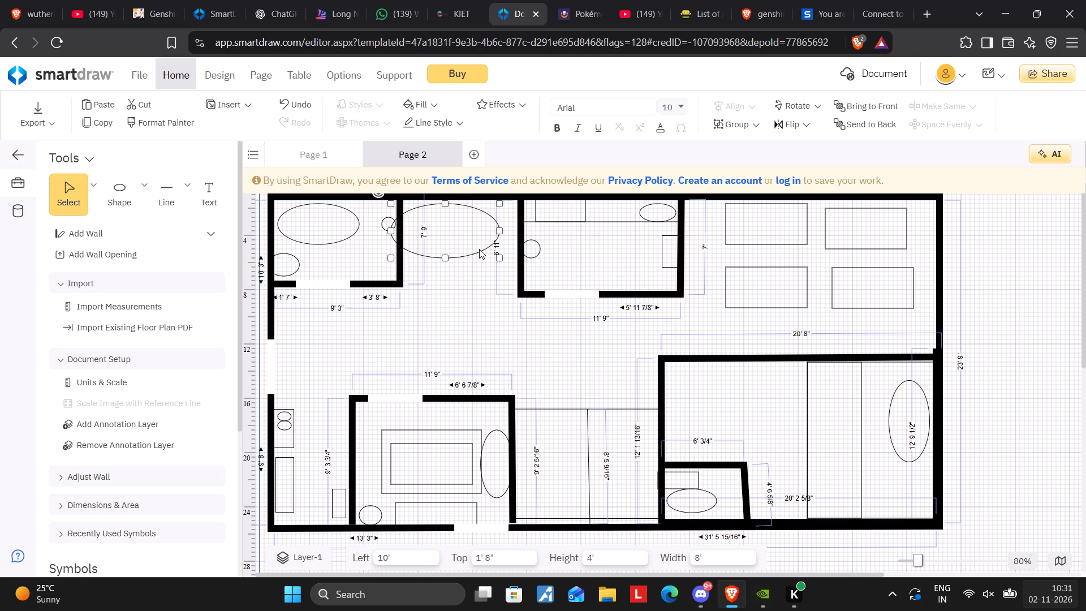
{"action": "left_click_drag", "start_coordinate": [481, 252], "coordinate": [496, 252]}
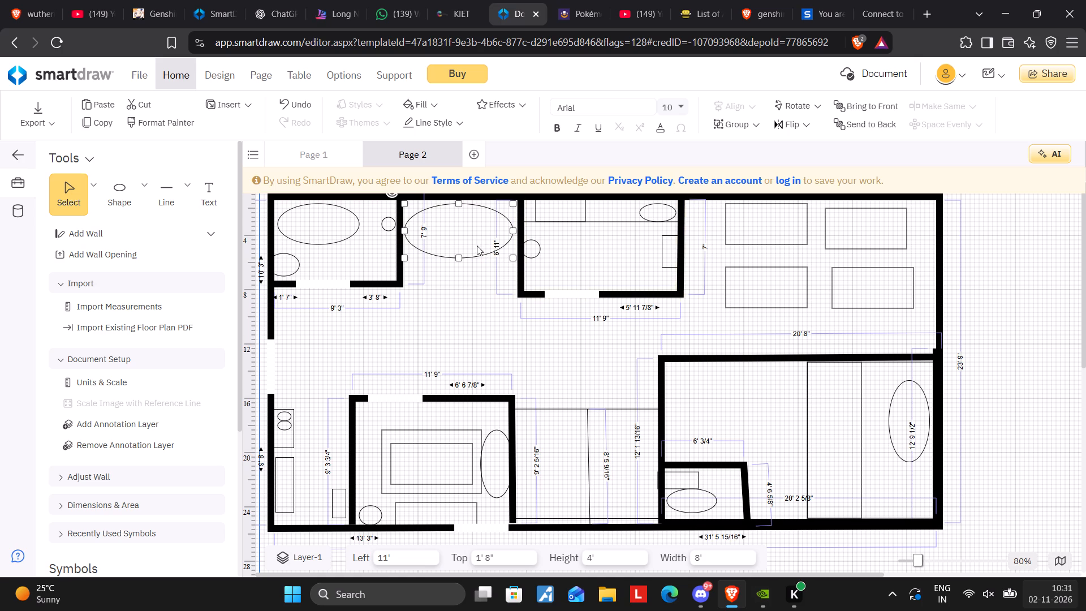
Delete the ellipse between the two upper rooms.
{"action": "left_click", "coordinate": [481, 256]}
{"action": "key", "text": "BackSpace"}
Add a rectangle filling the gap between the two upper rooms, from the top wall almost down to their lower walls.
{"action": "left_click", "coordinate": [146, 182]}
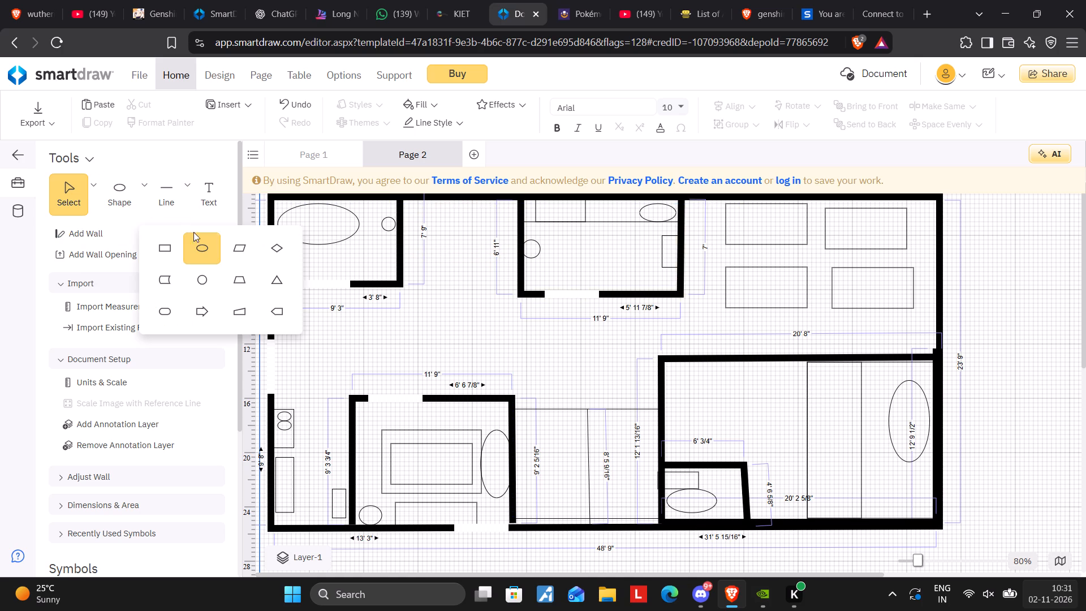
{"action": "left_click_drag", "start_coordinate": [158, 256], "coordinate": [440, 226]}
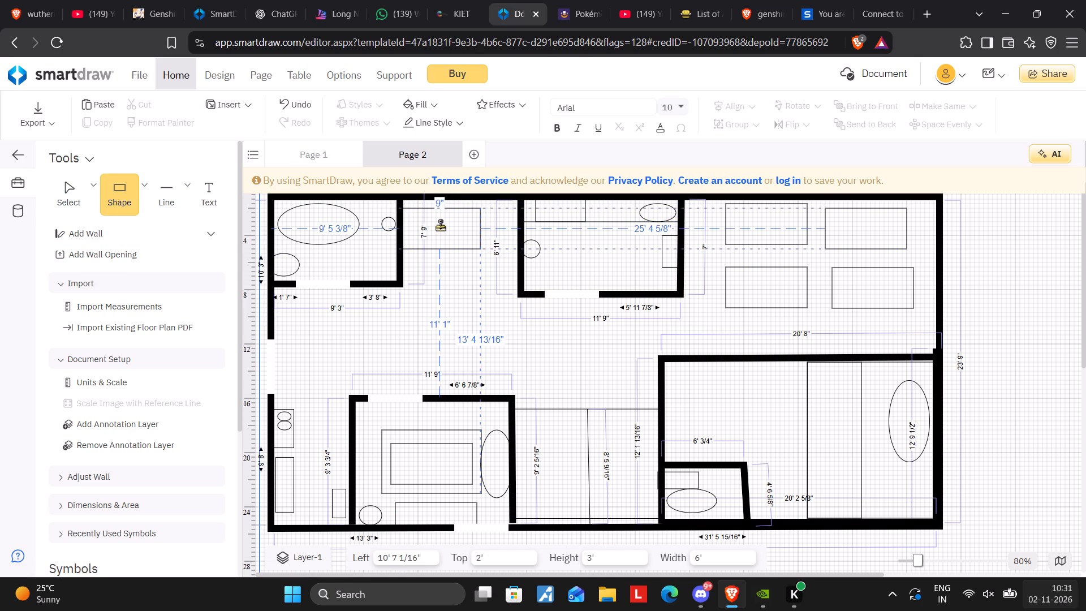
{"action": "left_click_drag", "start_coordinate": [440, 226], "coordinate": [442, 216]}
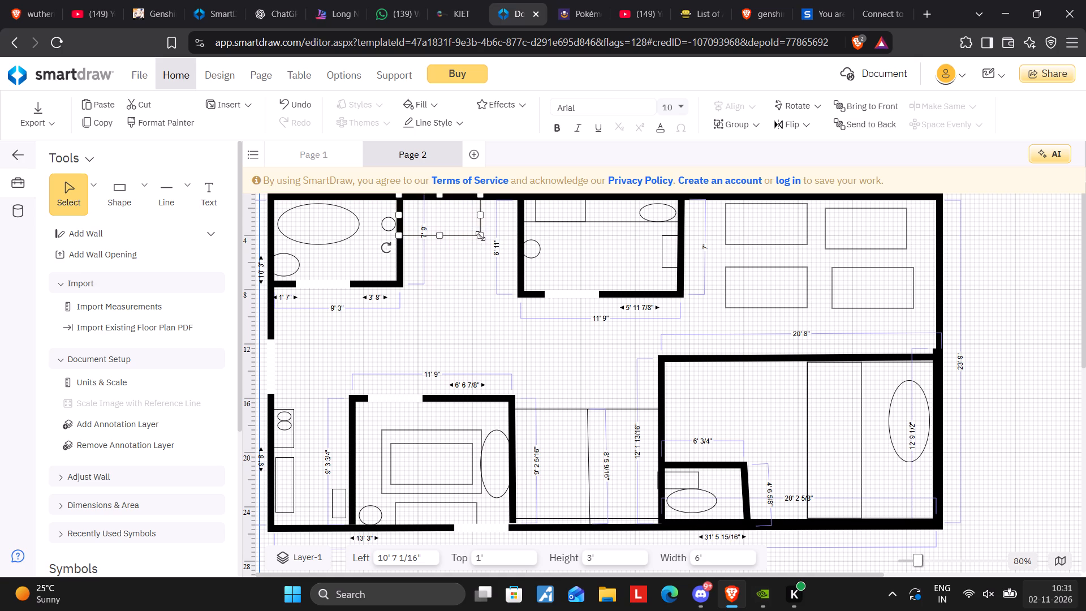
{"action": "left_click_drag", "start_coordinate": [480, 236], "coordinate": [520, 275]}
{"action": "left_click", "coordinate": [475, 244]}
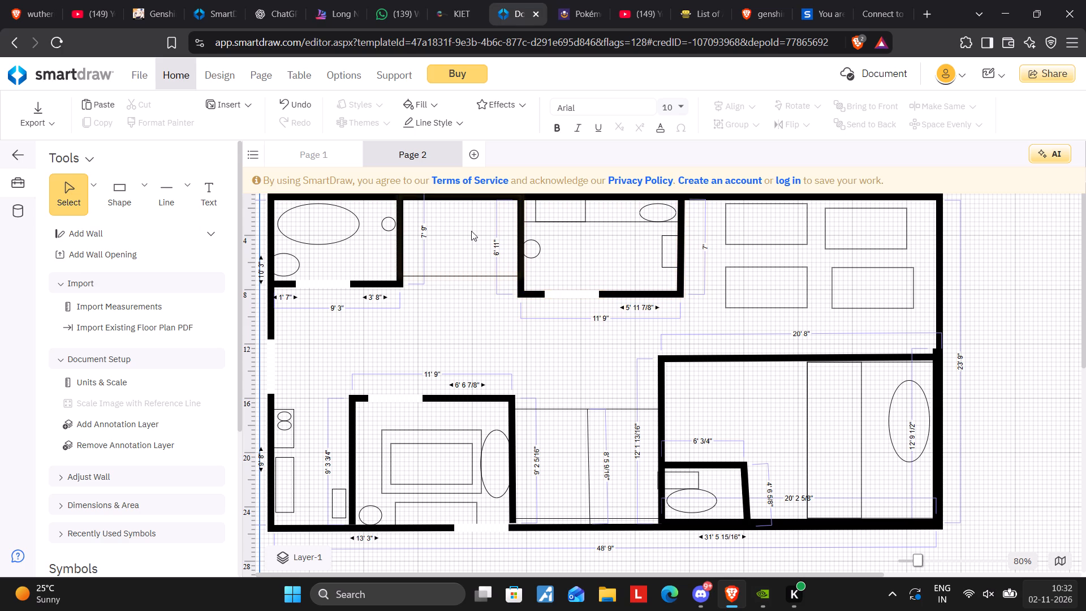
Add a rectangle in the empty area below the floor plan, stretched to about 60' 3" wide and 94' 8" high.
{"action": "scroll", "coordinate": [471, 231], "scroll_direction": "down", "scroll_amount": 1}
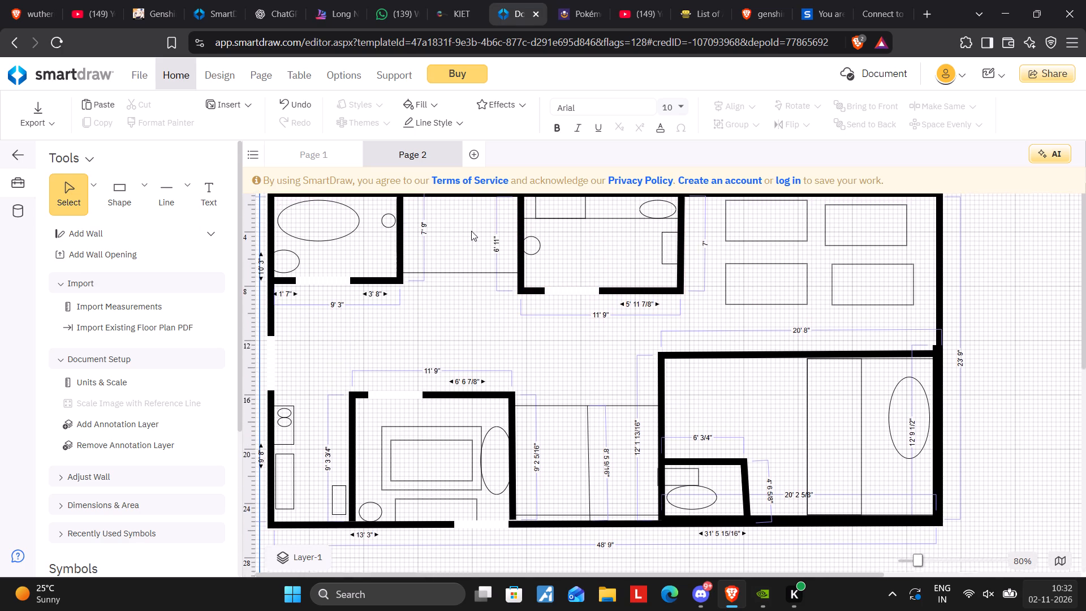
{"action": "scroll", "coordinate": [471, 231], "scroll_direction": "down", "scroll_amount": 1}
{"action": "scroll", "coordinate": [471, 231], "scroll_direction": "up", "scroll_amount": 3}
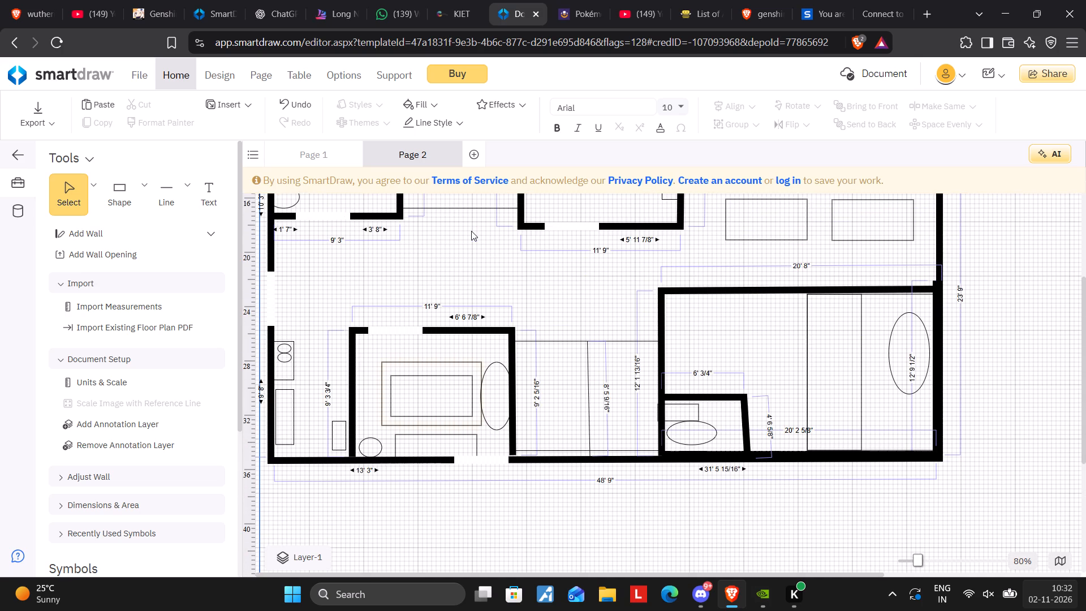
{"action": "scroll", "coordinate": [621, 367], "scroll_direction": "down", "scroll_amount": 3}
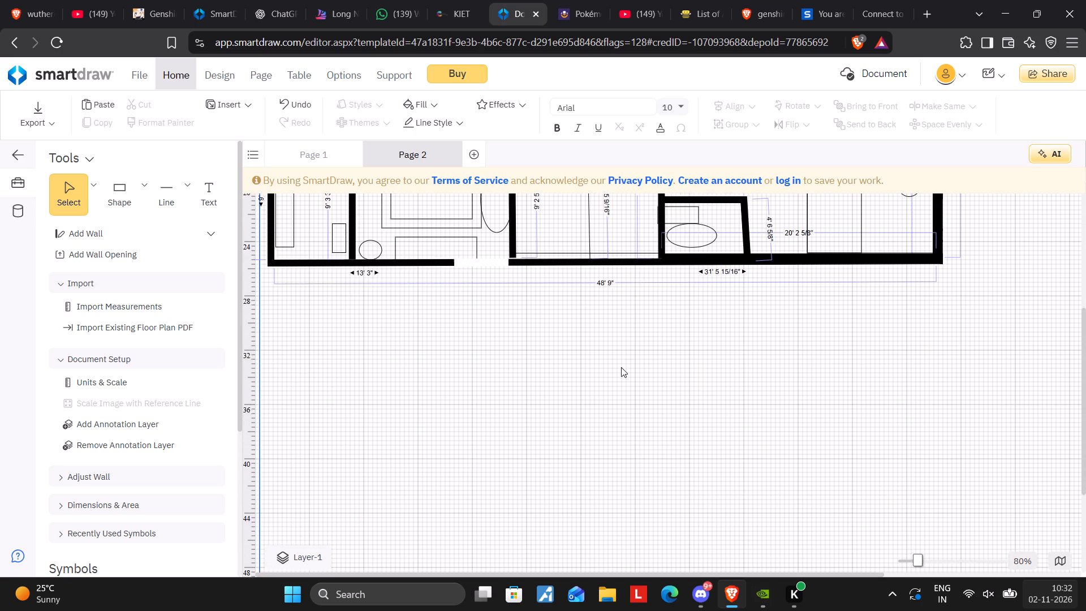
{"action": "scroll", "coordinate": [621, 367], "scroll_direction": "up", "scroll_amount": 1}
{"action": "scroll", "coordinate": [599, 366], "scroll_direction": "down", "scroll_amount": 1}
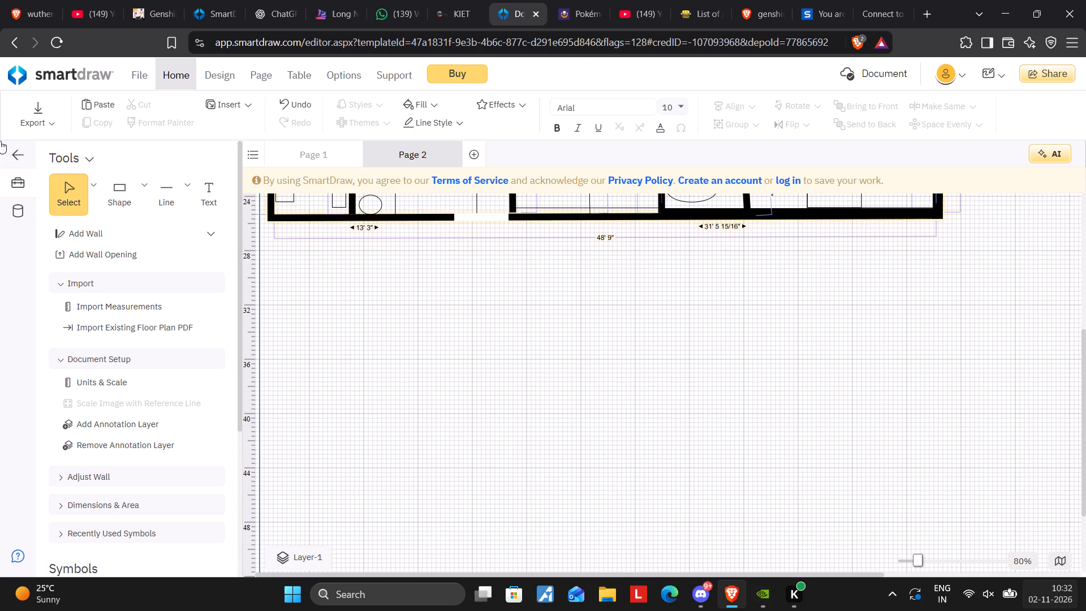
{"action": "left_click_drag", "start_coordinate": [116, 197], "coordinate": [299, 348]}
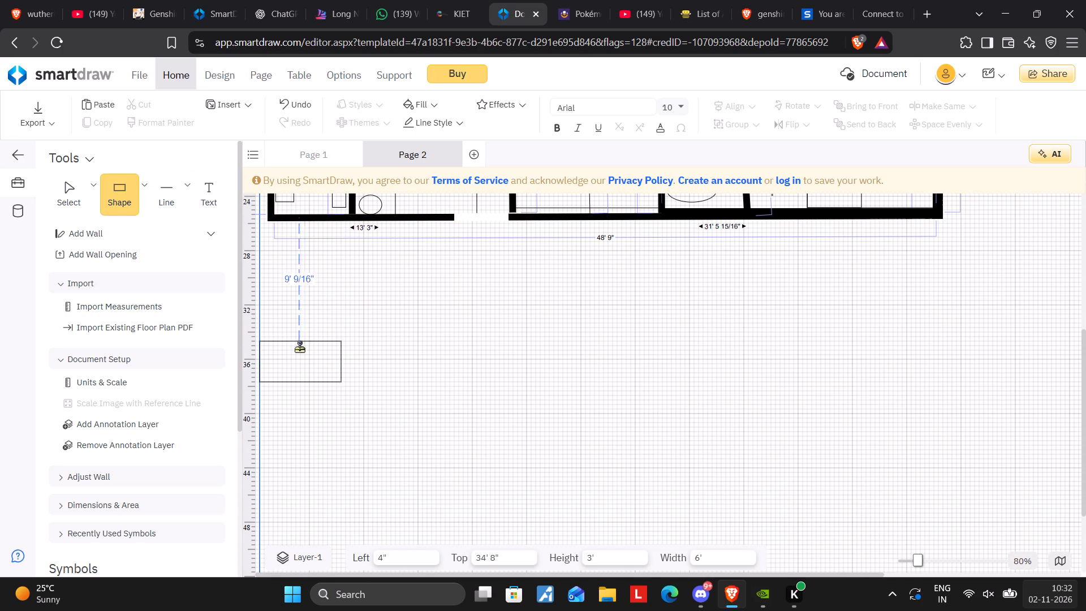
{"action": "left_click_drag", "start_coordinate": [299, 348], "coordinate": [299, 286]}
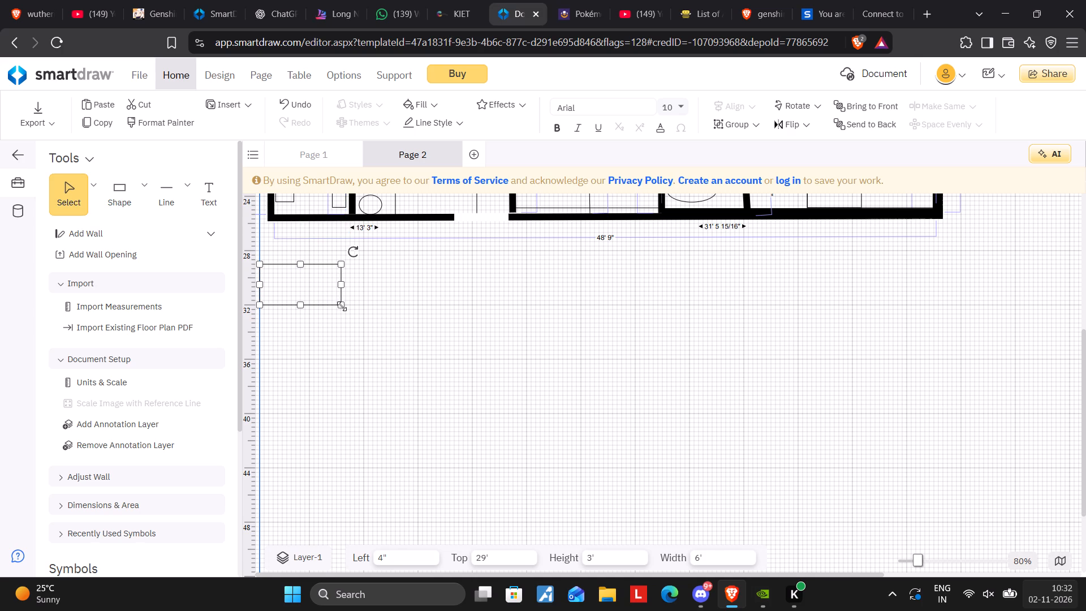
{"action": "left_click_drag", "start_coordinate": [342, 306], "coordinate": [990, 610]}
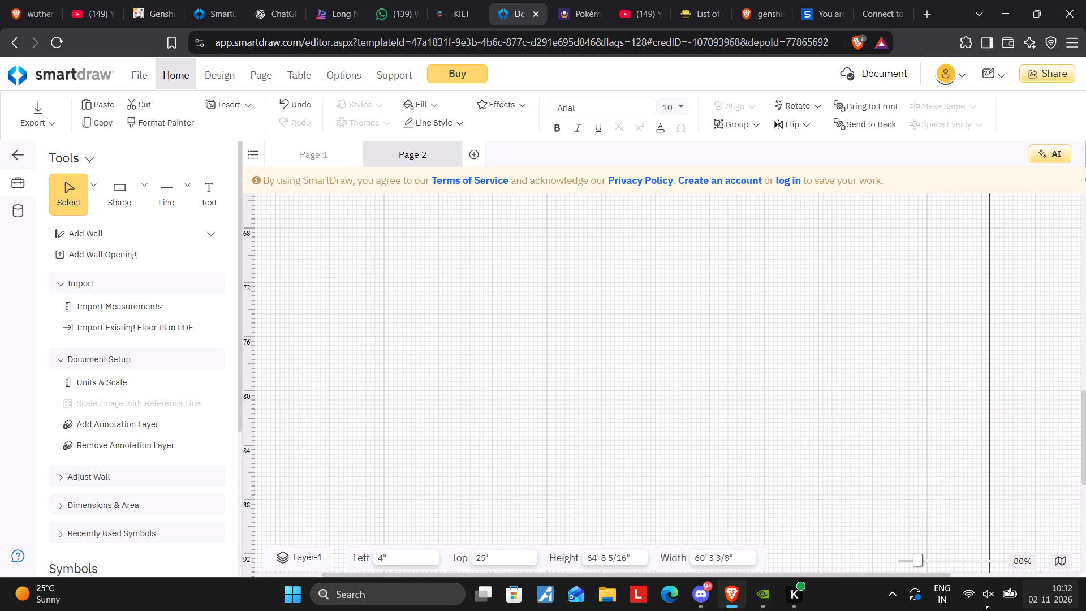
{"action": "left_click_drag", "start_coordinate": [990, 610], "coordinate": [980, 606]}
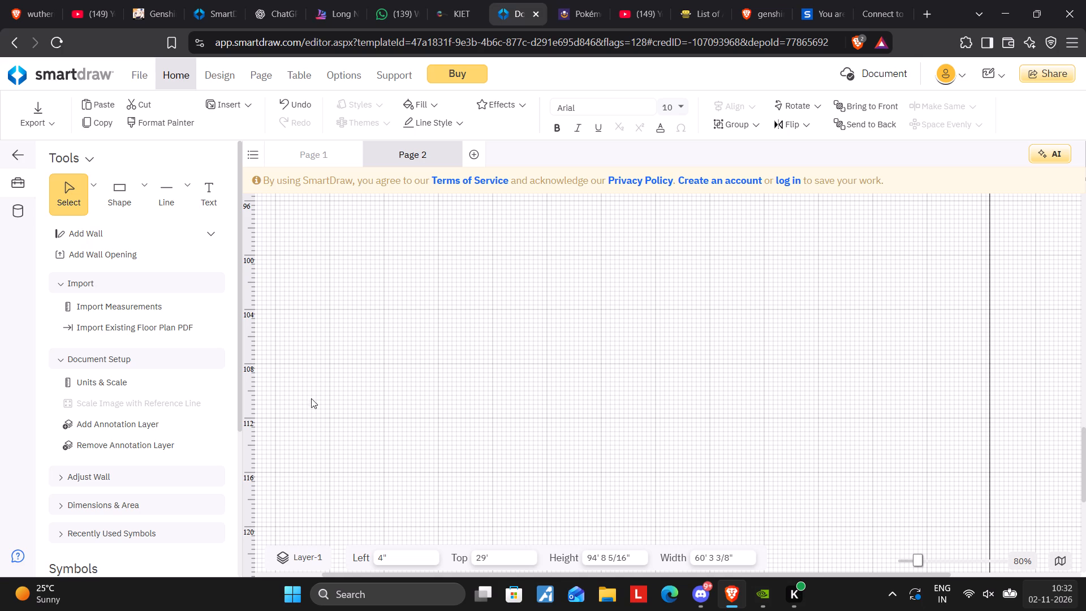
Extend the bottom edge of the large rectangle below the floor plan to a height of about 165' 8".
{"action": "scroll", "coordinate": [548, 550], "scroll_direction": "up", "scroll_amount": 9}
{"action": "scroll", "coordinate": [307, 467], "scroll_direction": "up", "scroll_amount": 6}
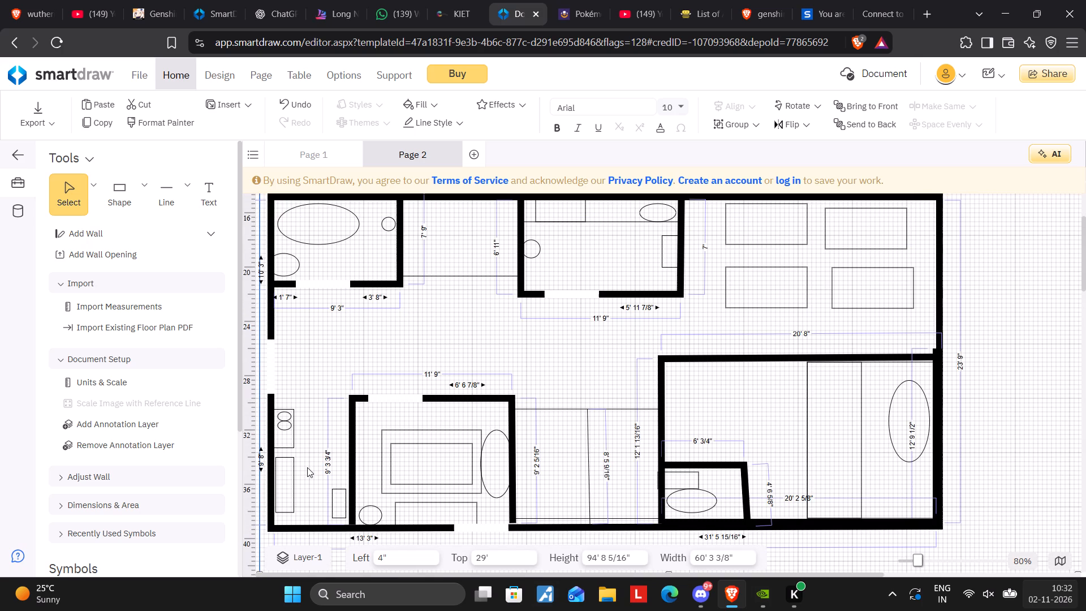
{"action": "scroll", "coordinate": [307, 467], "scroll_direction": "up", "scroll_amount": 4}
{"action": "scroll", "coordinate": [307, 467], "scroll_direction": "down", "scroll_amount": 5}
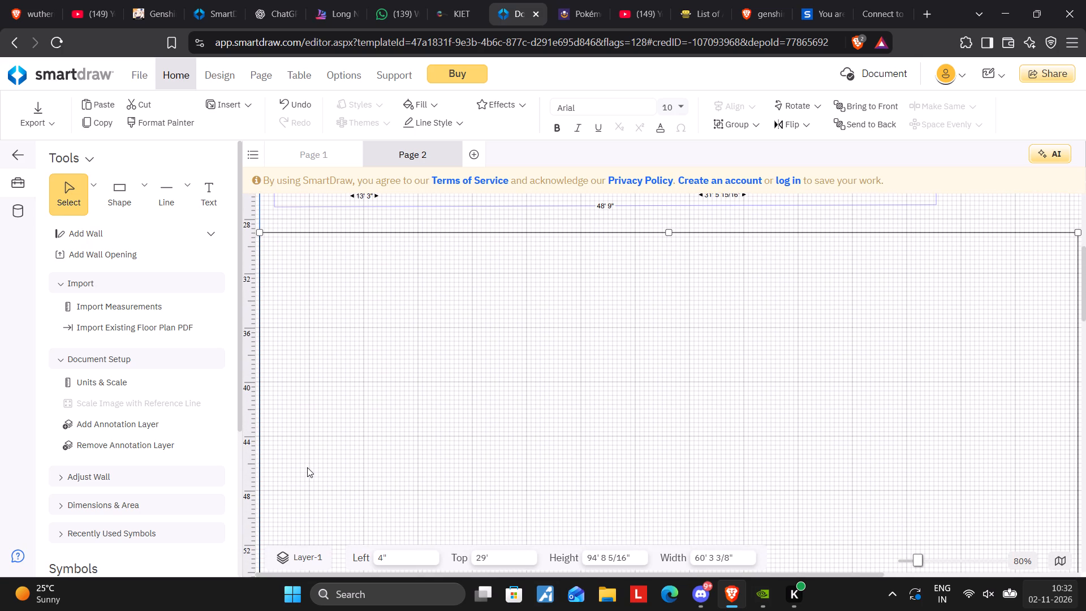
{"action": "scroll", "coordinate": [428, 412], "scroll_direction": "down", "scroll_amount": 19}
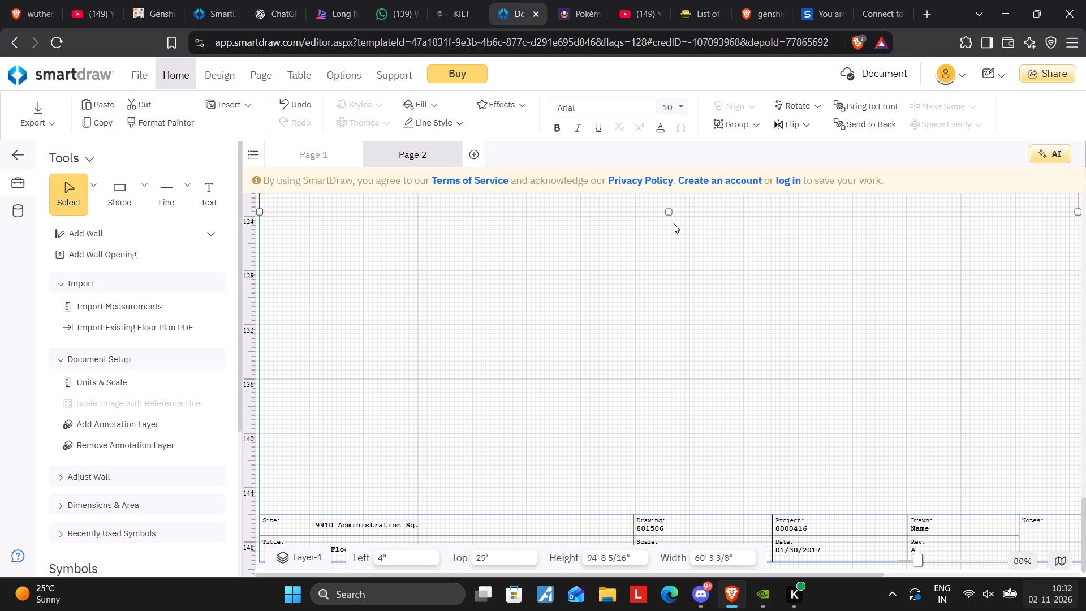
{"action": "left_click_drag", "start_coordinate": [671, 212], "coordinate": [674, 462]}
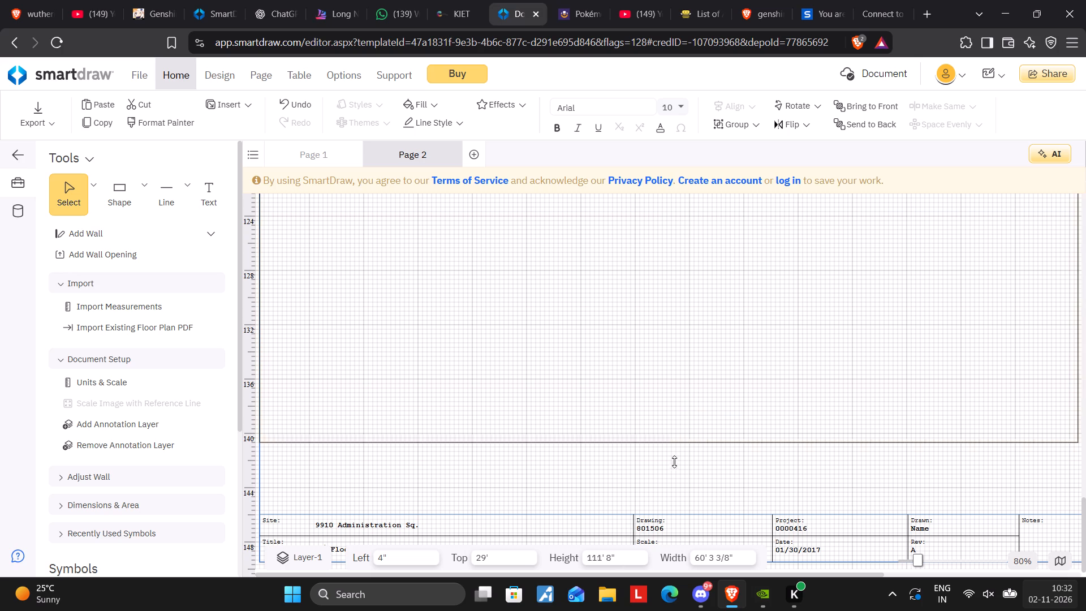
{"action": "left_click_drag", "start_coordinate": [674, 462], "coordinate": [682, 610]}
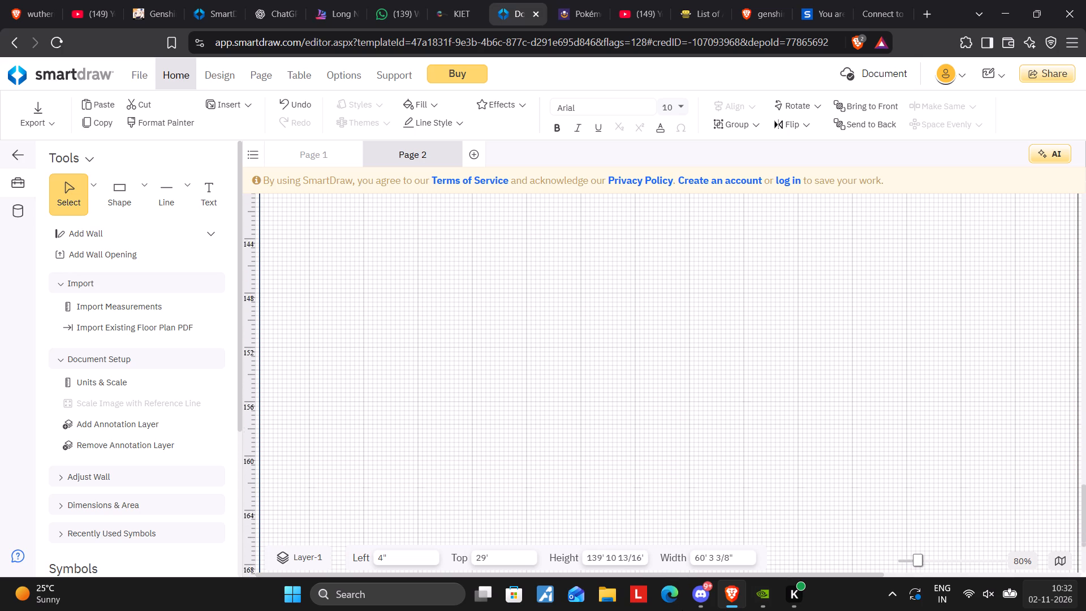
{"action": "left_click_drag", "start_coordinate": [682, 610], "coordinate": [684, 553]}
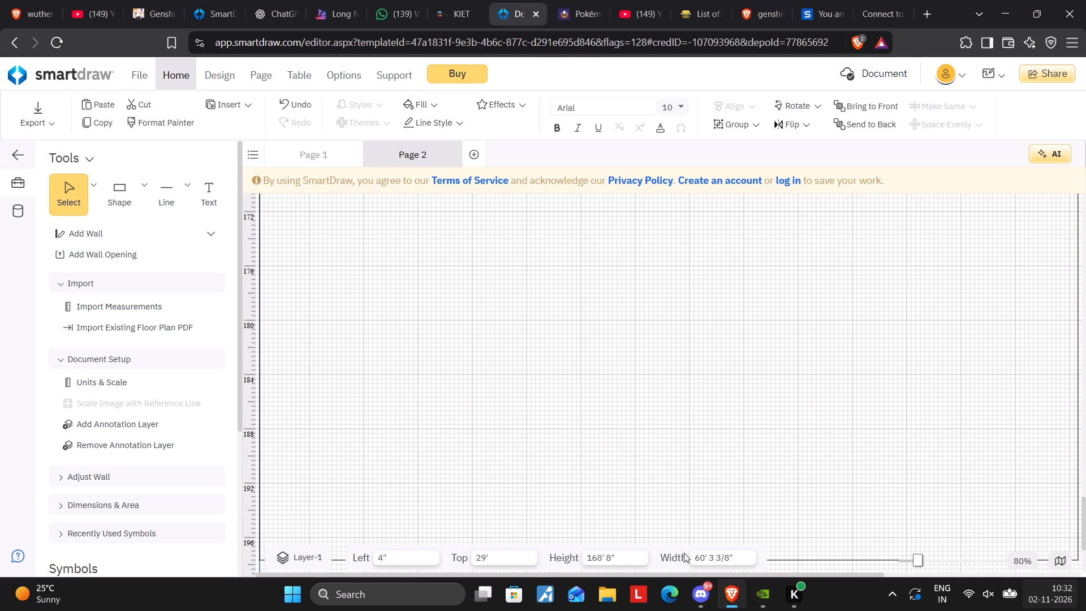
{"action": "left_click_drag", "start_coordinate": [684, 553], "coordinate": [682, 522]}
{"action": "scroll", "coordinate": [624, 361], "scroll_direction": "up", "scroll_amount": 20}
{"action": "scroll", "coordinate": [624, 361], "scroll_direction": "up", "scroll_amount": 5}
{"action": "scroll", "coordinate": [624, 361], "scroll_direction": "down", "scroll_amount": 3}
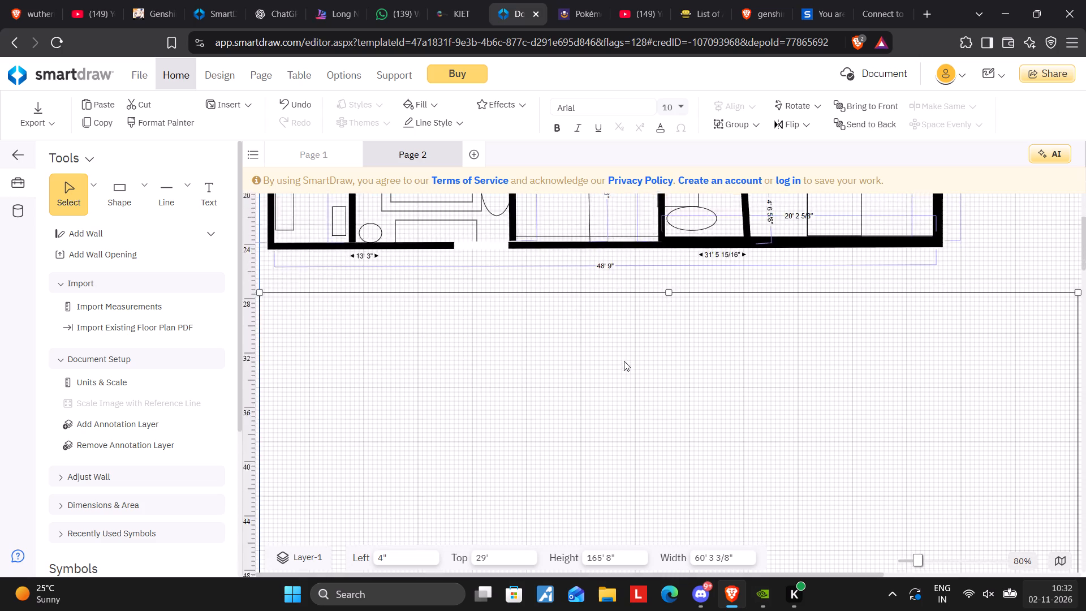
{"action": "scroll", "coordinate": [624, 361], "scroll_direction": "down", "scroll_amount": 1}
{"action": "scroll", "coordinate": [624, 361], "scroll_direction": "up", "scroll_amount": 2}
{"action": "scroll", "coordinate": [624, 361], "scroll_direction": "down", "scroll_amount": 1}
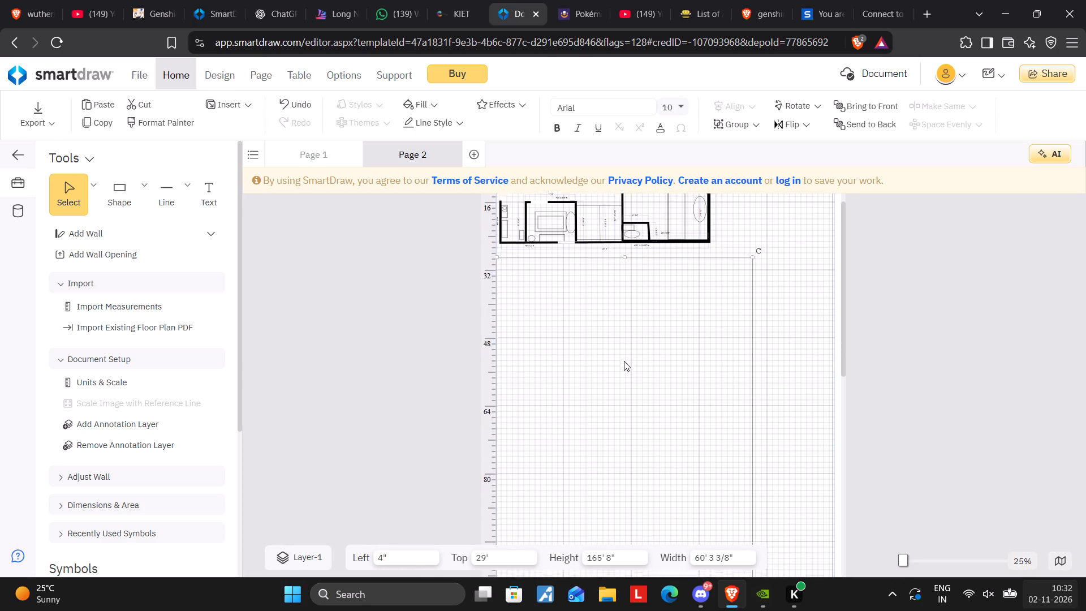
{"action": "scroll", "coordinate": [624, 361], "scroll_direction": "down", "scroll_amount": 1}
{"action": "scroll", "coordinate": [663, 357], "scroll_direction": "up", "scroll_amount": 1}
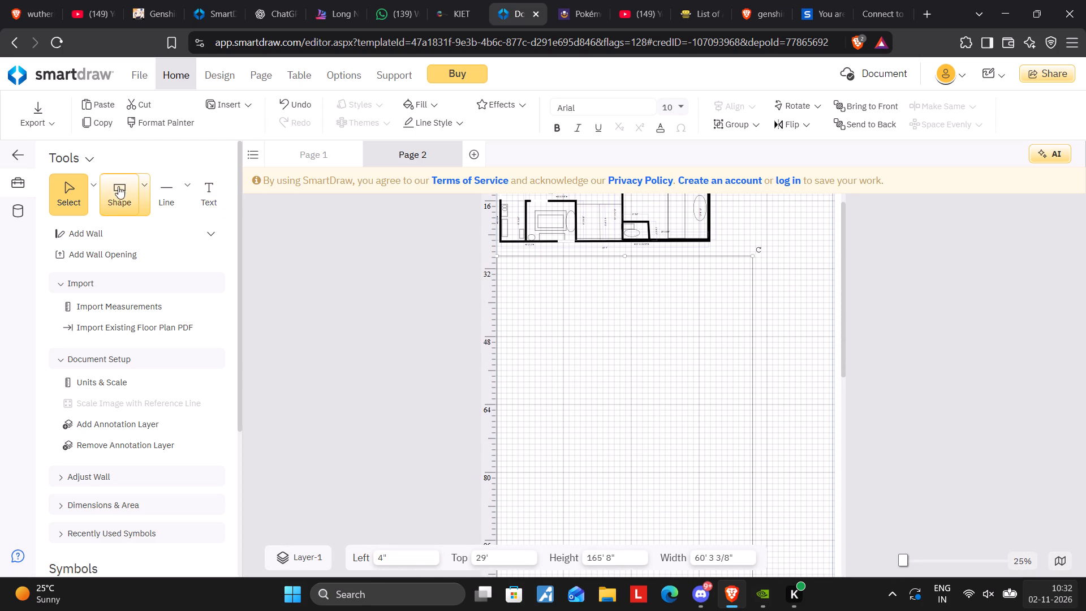
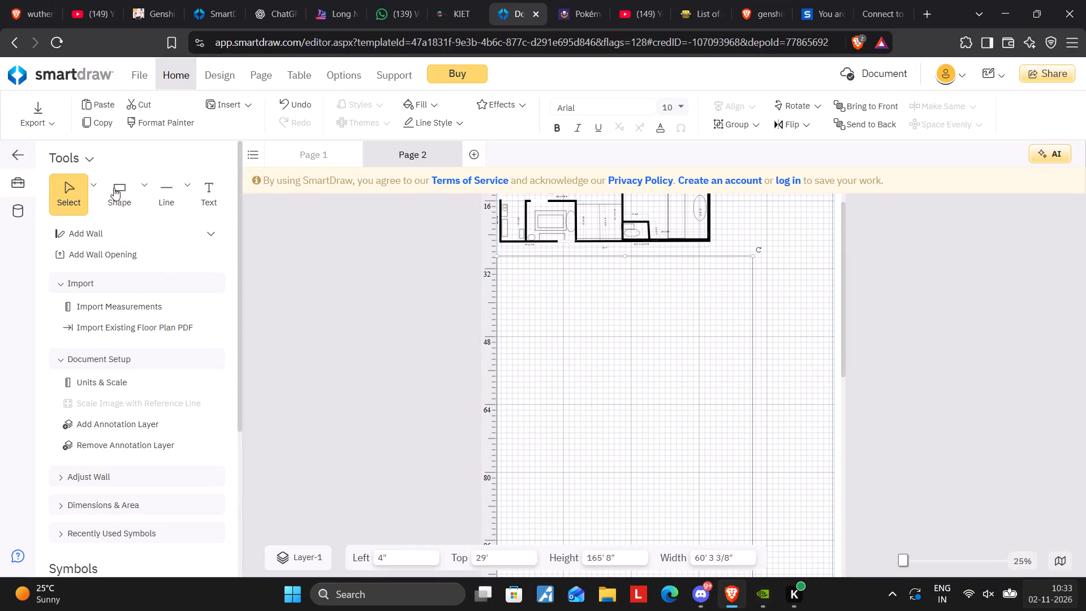
Add a circle about 37' in diameter near the upper-left corner of the large rectangle below the building.
{"action": "left_click", "coordinate": [145, 184]}
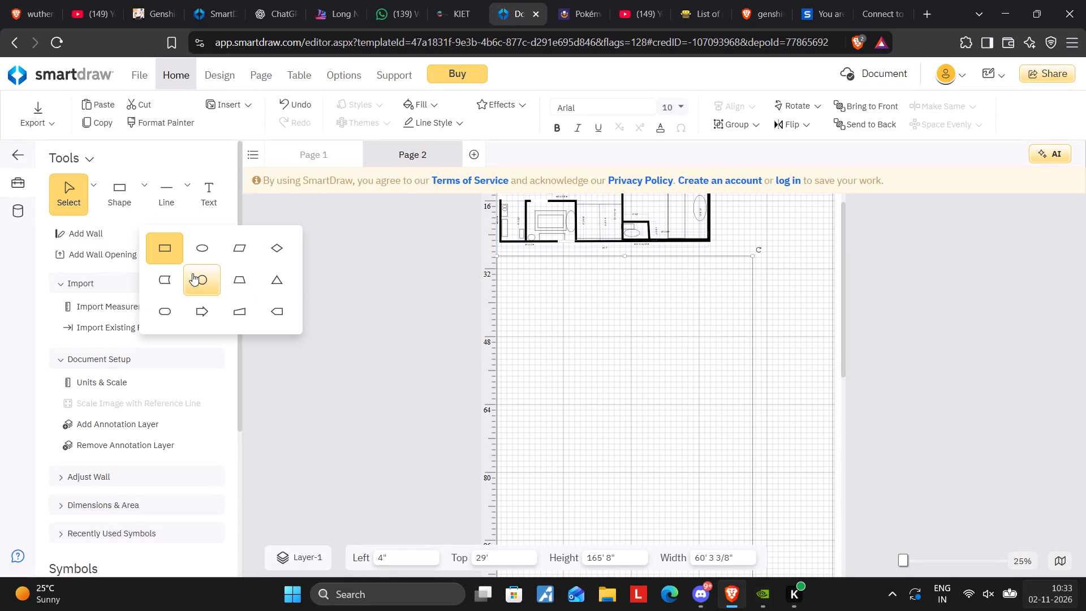
{"action": "left_click_drag", "start_coordinate": [196, 274], "coordinate": [544, 351]}
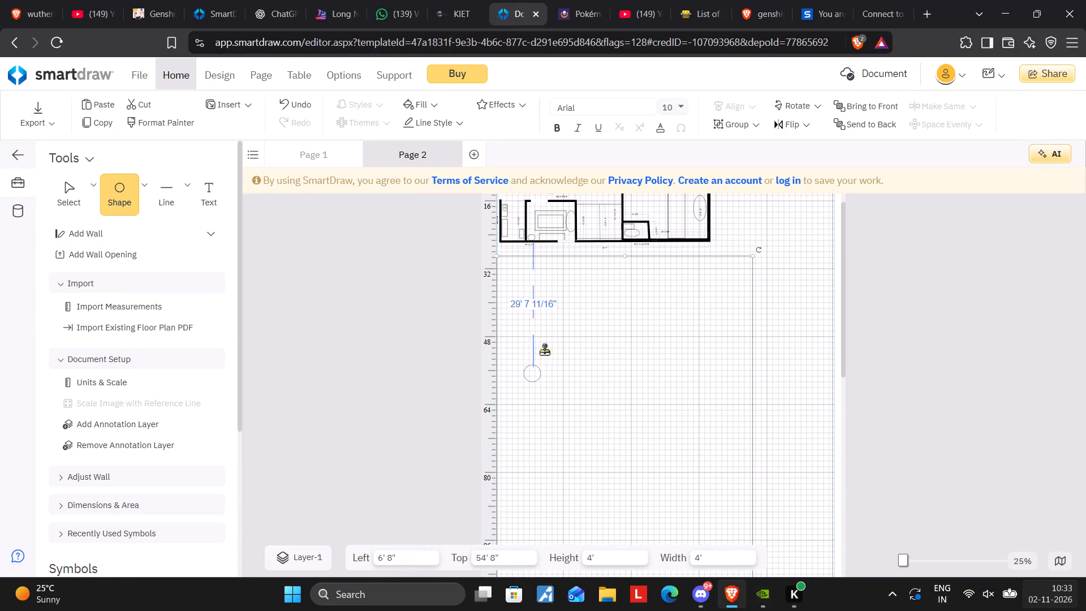
{"action": "left_click_drag", "start_coordinate": [544, 351], "coordinate": [511, 296]}
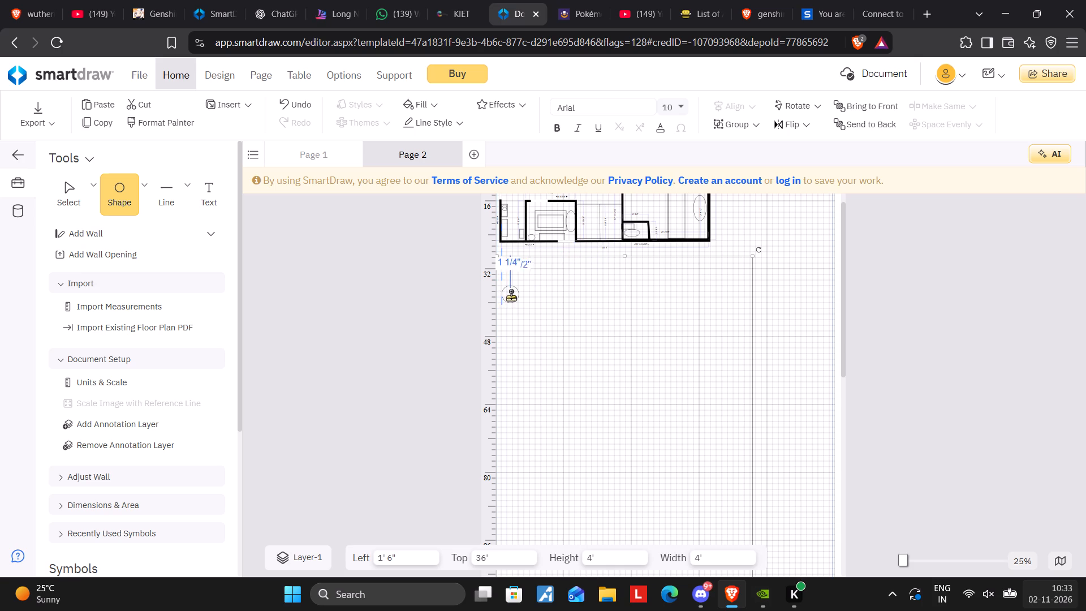
{"action": "left_click_drag", "start_coordinate": [511, 296], "coordinate": [511, 300]}
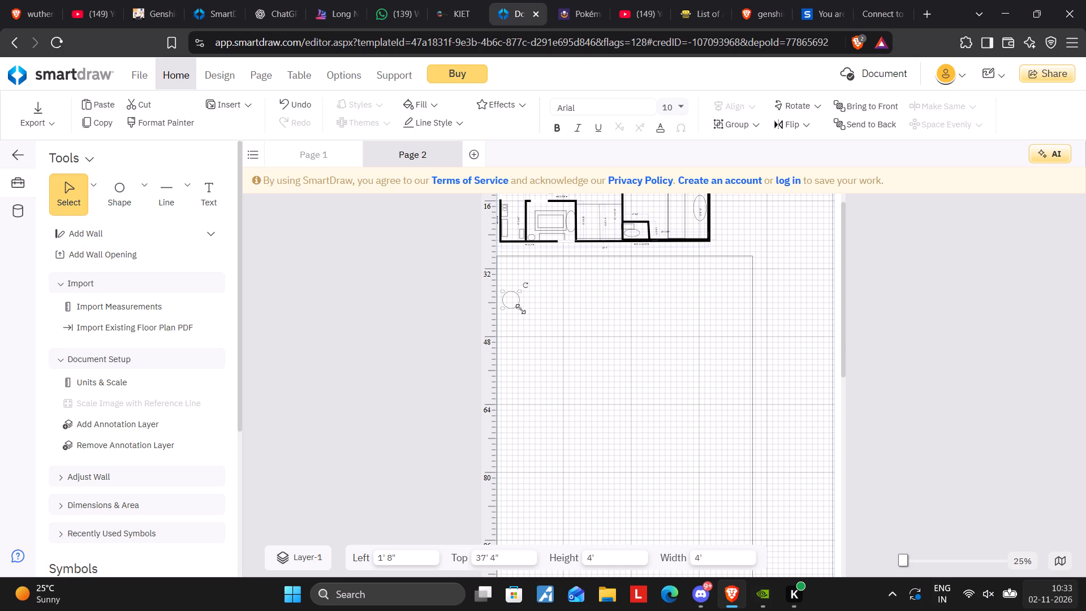
{"action": "left_click_drag", "start_coordinate": [520, 309], "coordinate": [656, 335]}
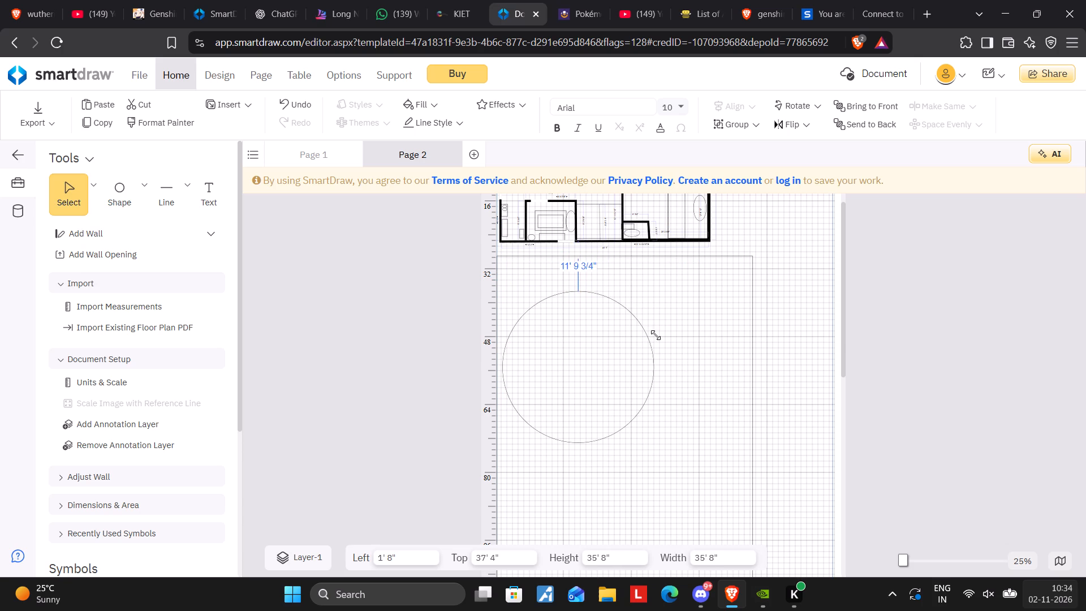
{"action": "left_click_drag", "start_coordinate": [656, 335], "coordinate": [658, 335]}
Switch to the college portal to review the attendance figures for all listed courses, and return to the floor plan document.
{"action": "left_click", "coordinate": [452, 0]}
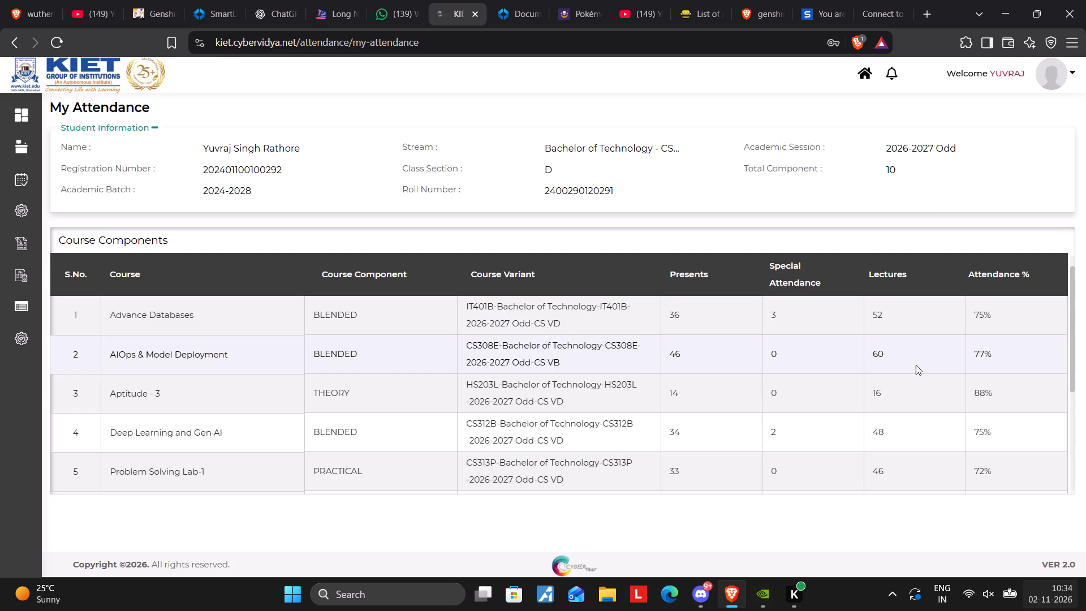
{"action": "scroll", "coordinate": [972, 369], "scroll_direction": "down", "scroll_amount": 1}
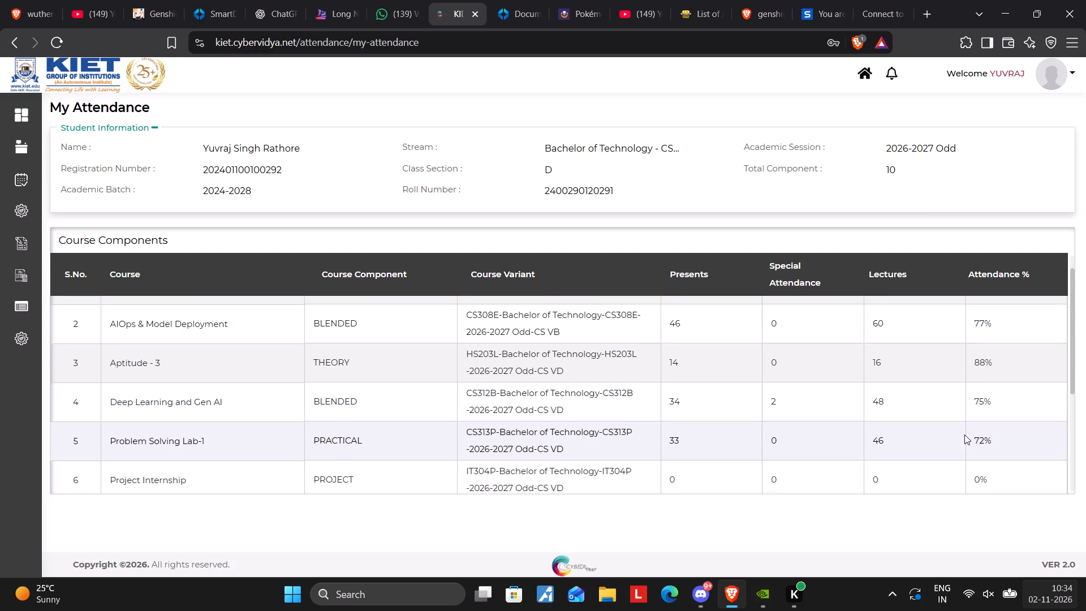
{"action": "scroll", "coordinate": [985, 397], "scroll_direction": "down", "scroll_amount": 2}
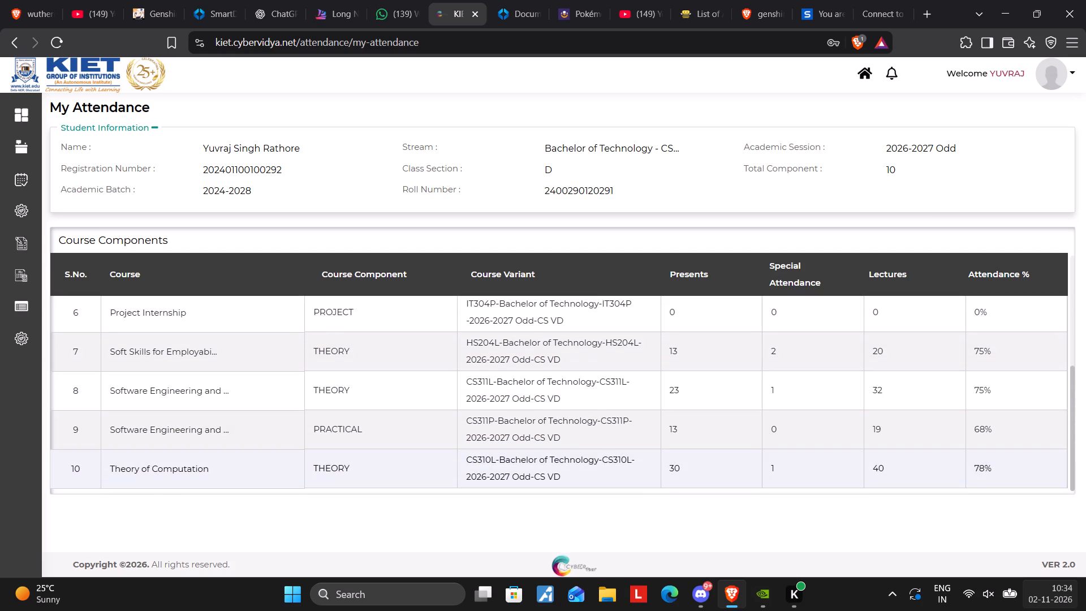
{"action": "scroll", "coordinate": [984, 464], "scroll_direction": "up", "scroll_amount": 1}
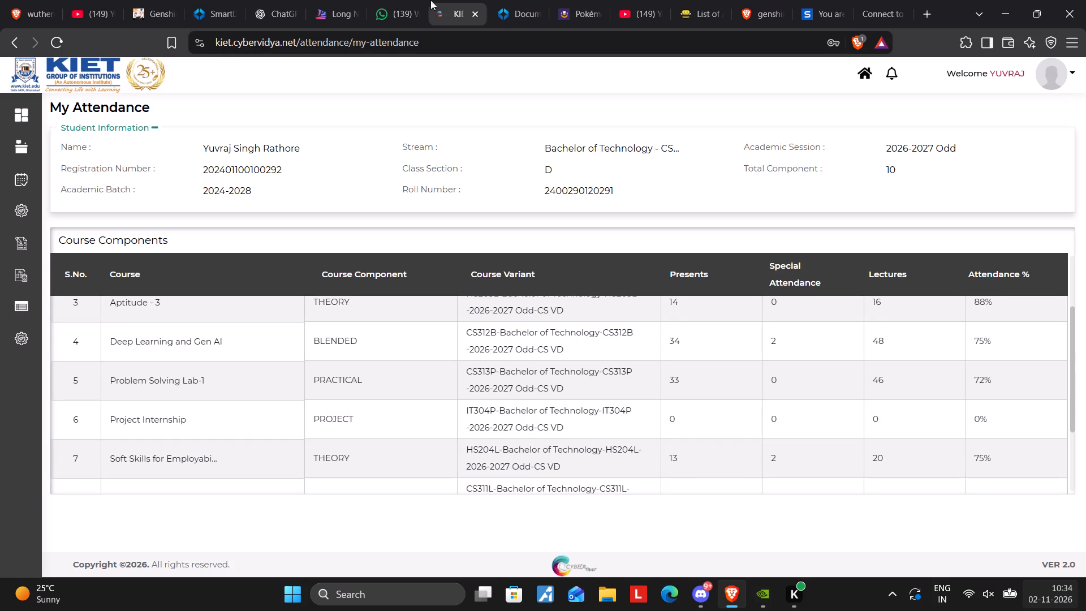
{"action": "scroll", "coordinate": [588, 247], "scroll_direction": "up", "scroll_amount": 1}
{"action": "scroll", "coordinate": [588, 247], "scroll_direction": "down", "scroll_amount": 2}
{"action": "left_click", "coordinate": [201, 0]}
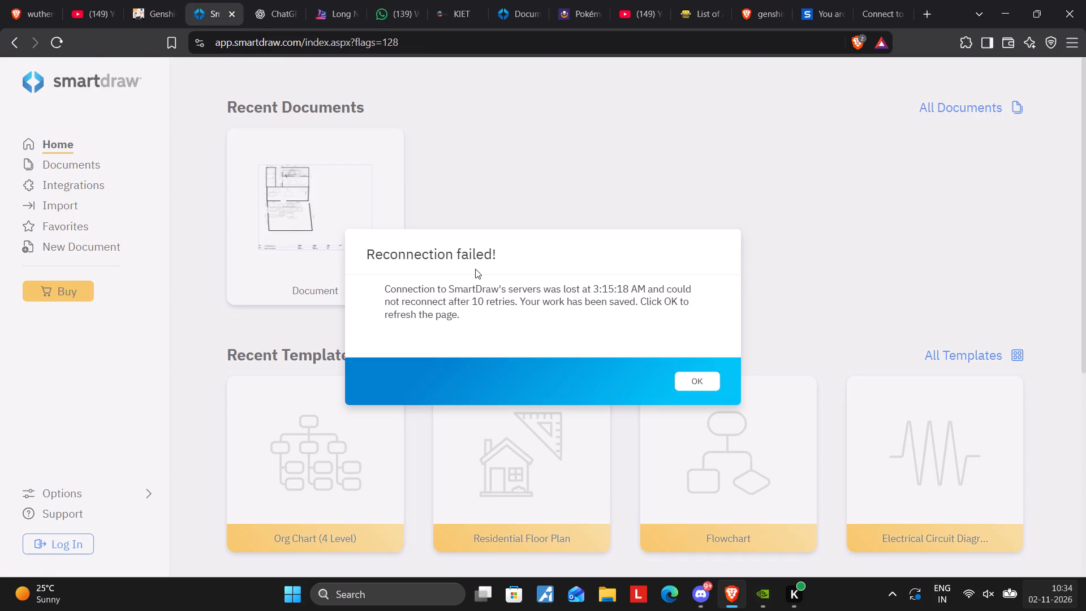
{"action": "left_click", "coordinate": [566, 0]}
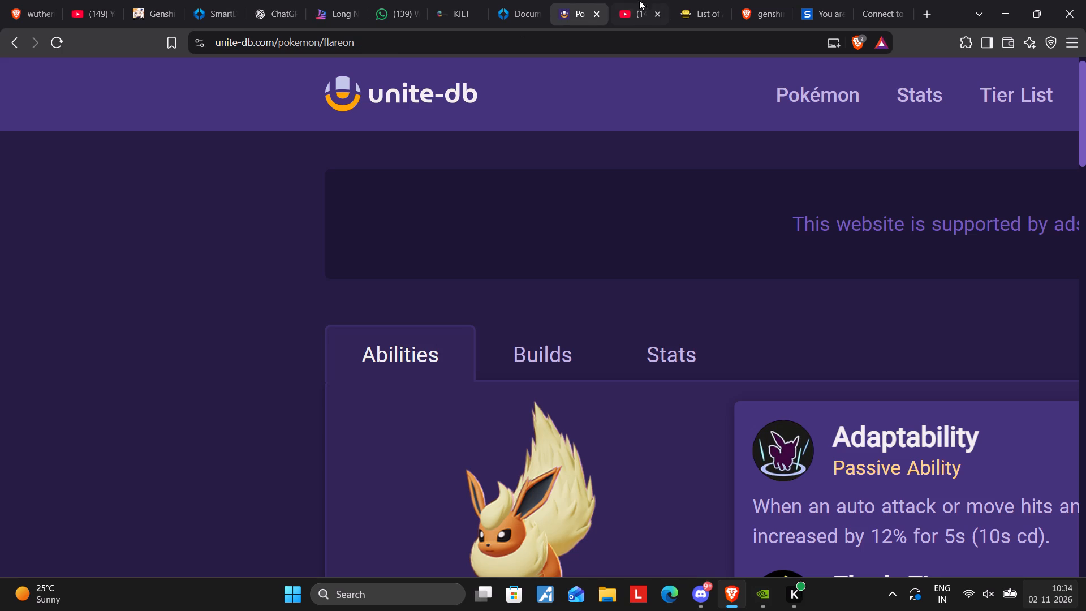
{"action": "left_click", "coordinate": [518, 0]}
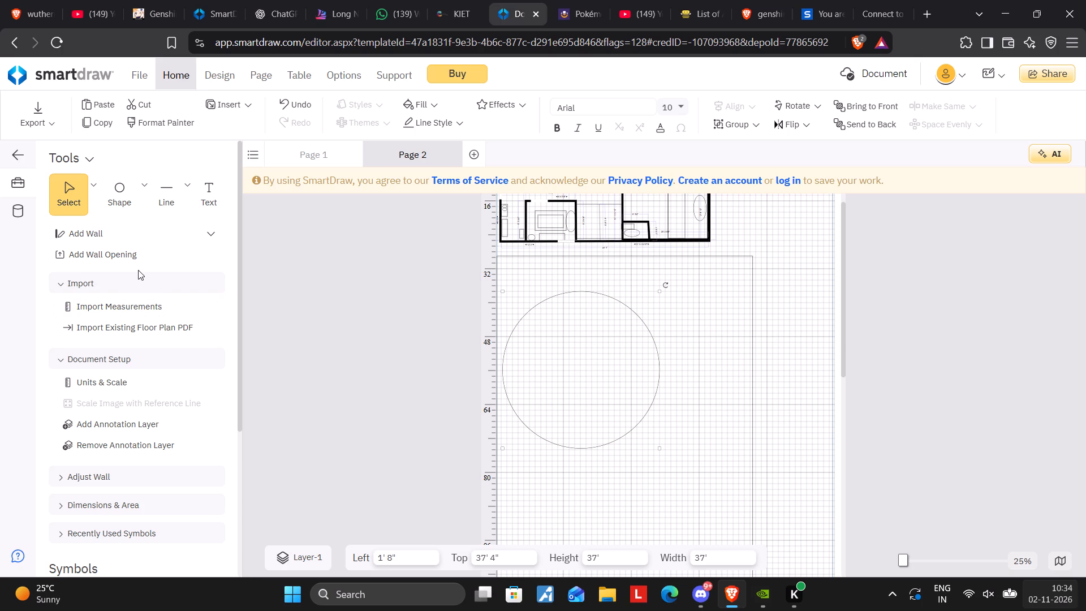
Add a second circle about 12' 8" in diameter inside the large rectangle, below and to the right of the big circle.
{"action": "left_click_drag", "start_coordinate": [127, 191], "coordinate": [698, 463]}
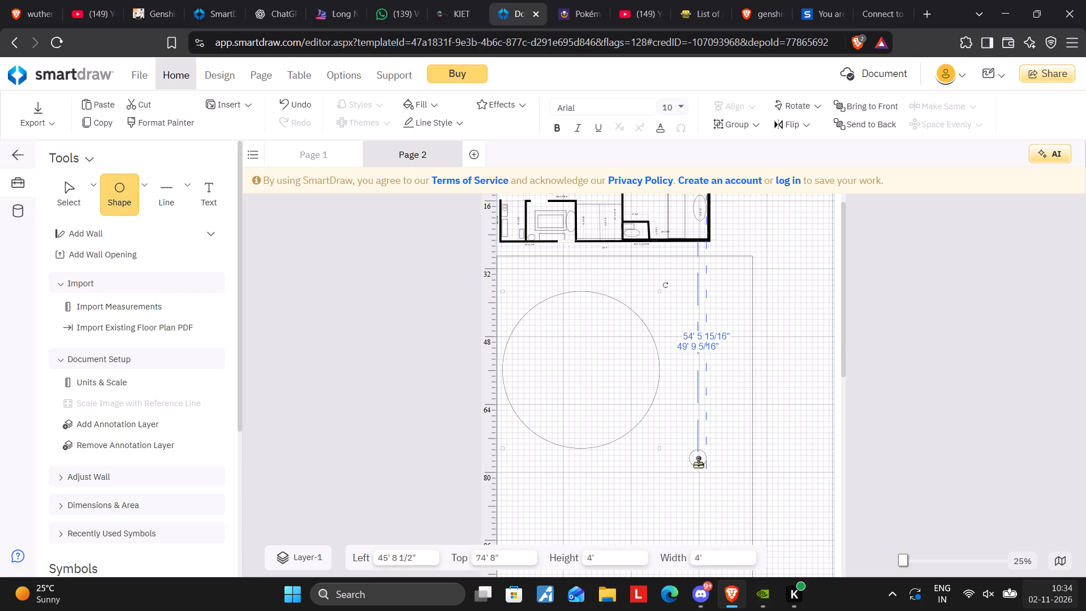
{"action": "left_click_drag", "start_coordinate": [698, 463], "coordinate": [677, 473]}
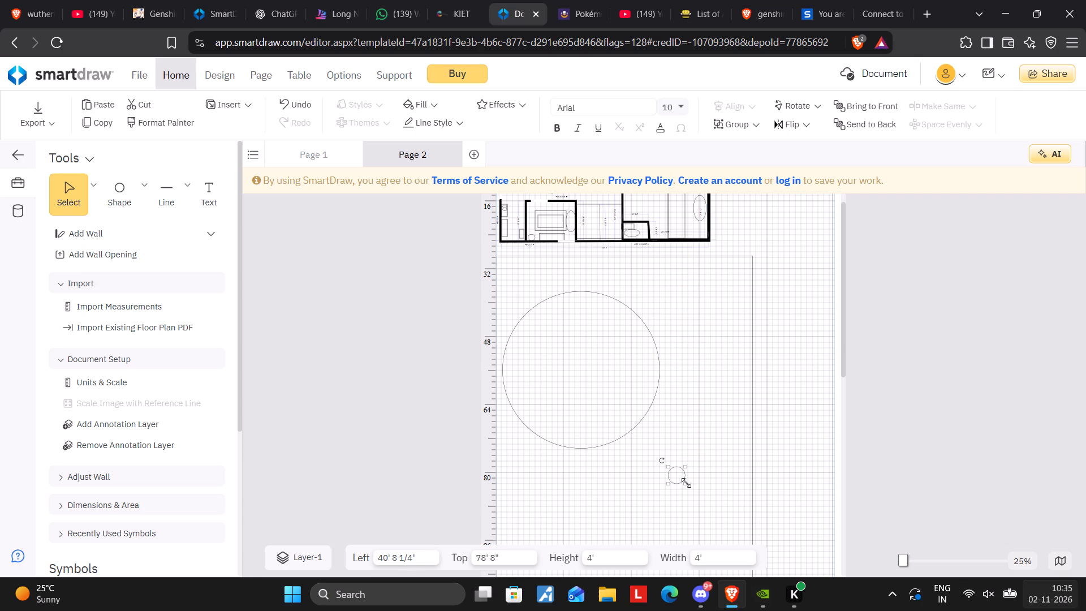
{"action": "left_click_drag", "start_coordinate": [686, 483], "coordinate": [722, 505]}
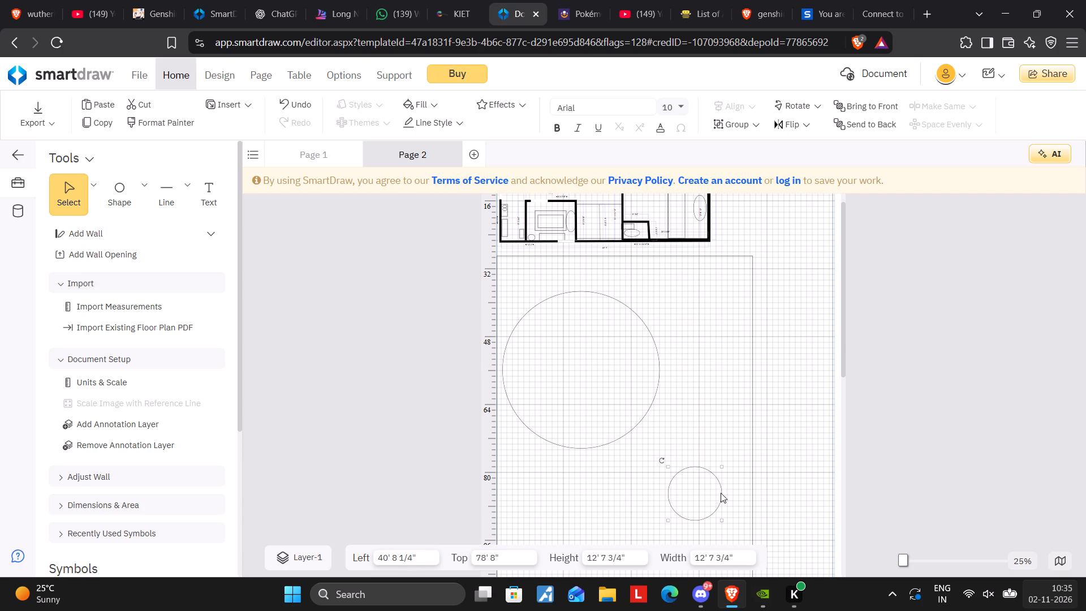
{"action": "left_click", "coordinate": [722, 489]}
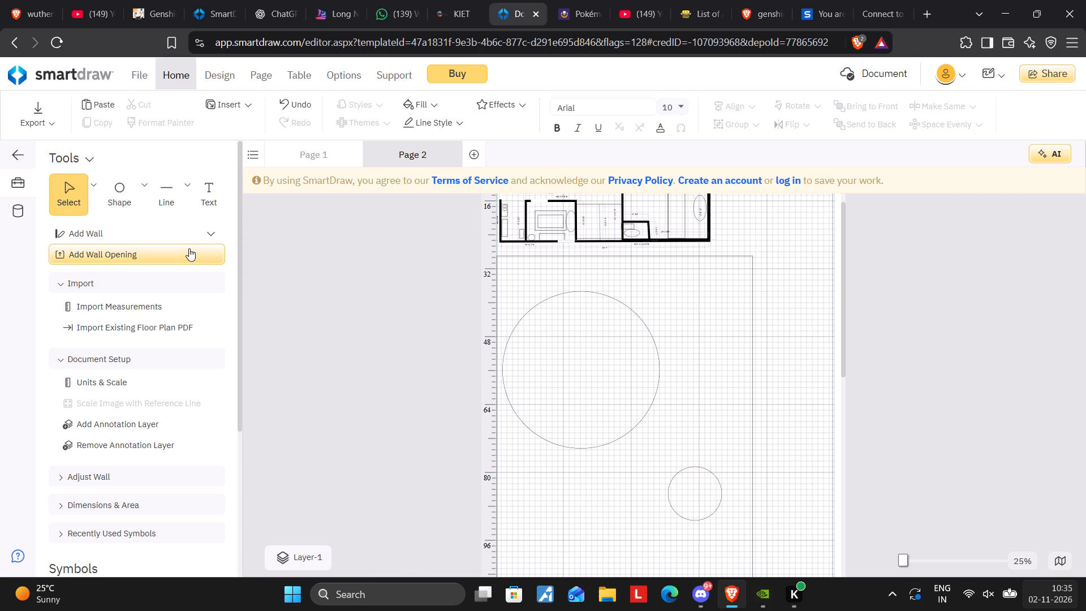
Draw two vertical lines side by side inside the small circle, about 8' and 6' 8" long, with their top ends level.
{"action": "left_click", "coordinate": [171, 198]}
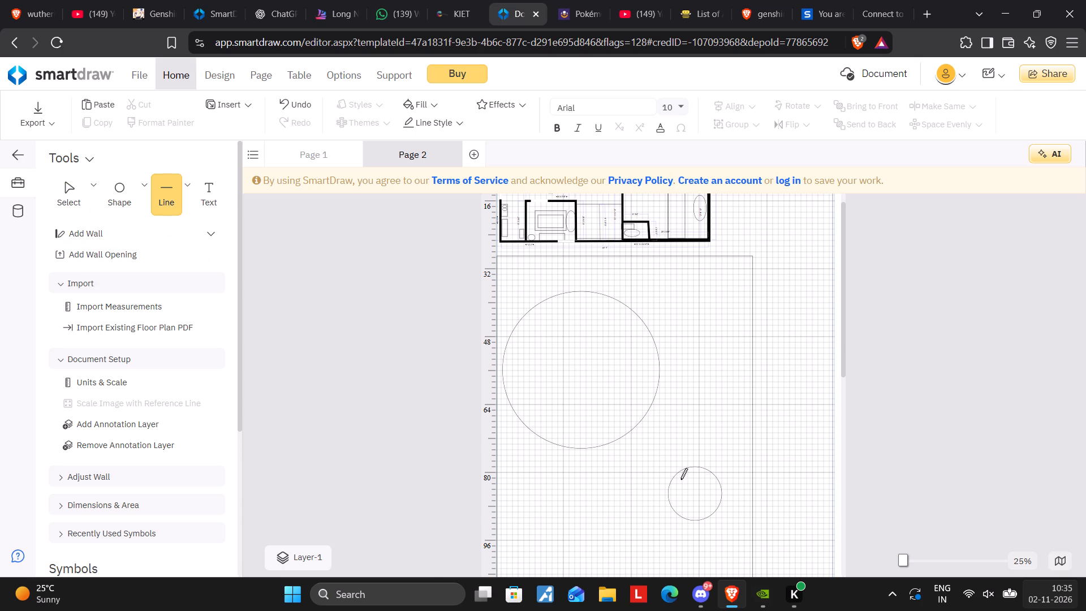
{"action": "left_click_drag", "start_coordinate": [680, 479], "coordinate": [682, 509]}
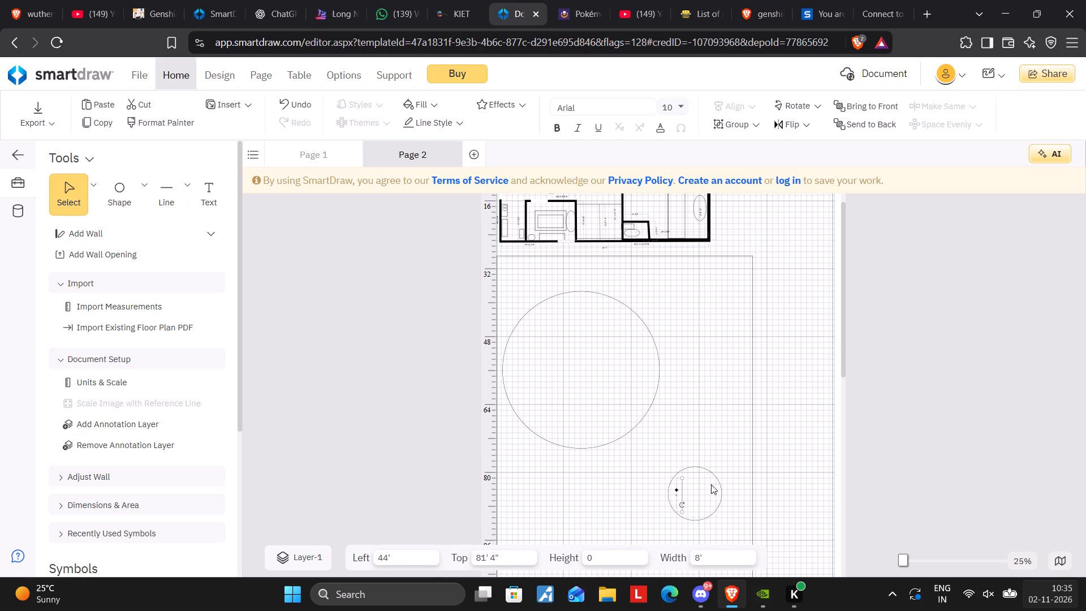
{"action": "left_click", "coordinate": [709, 477]}
{"action": "left_click_drag", "start_coordinate": [708, 478], "coordinate": [710, 507]}
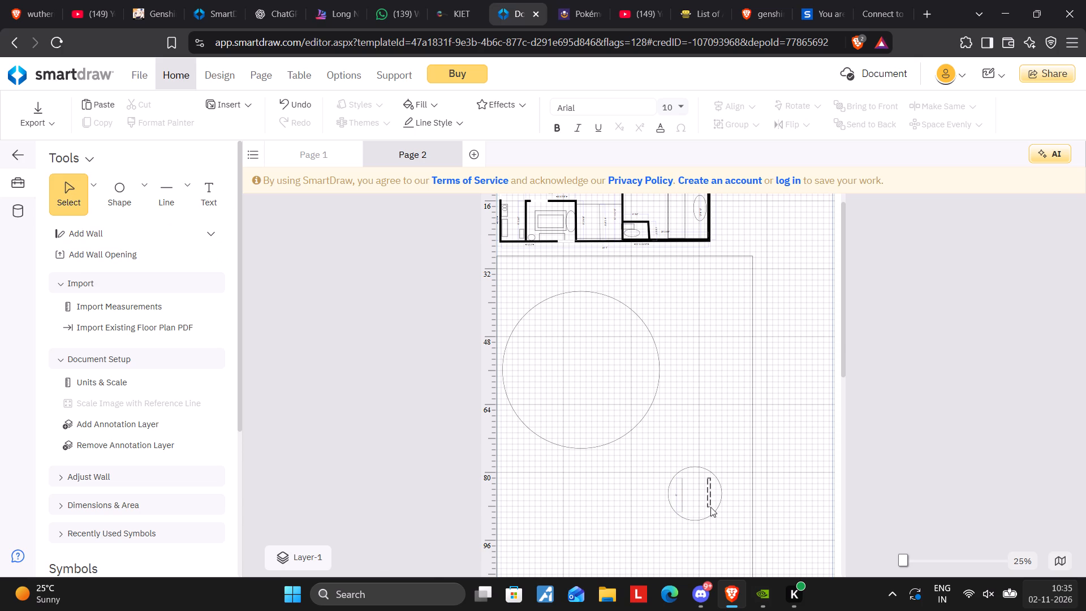
{"action": "left_click", "coordinate": [165, 187]}
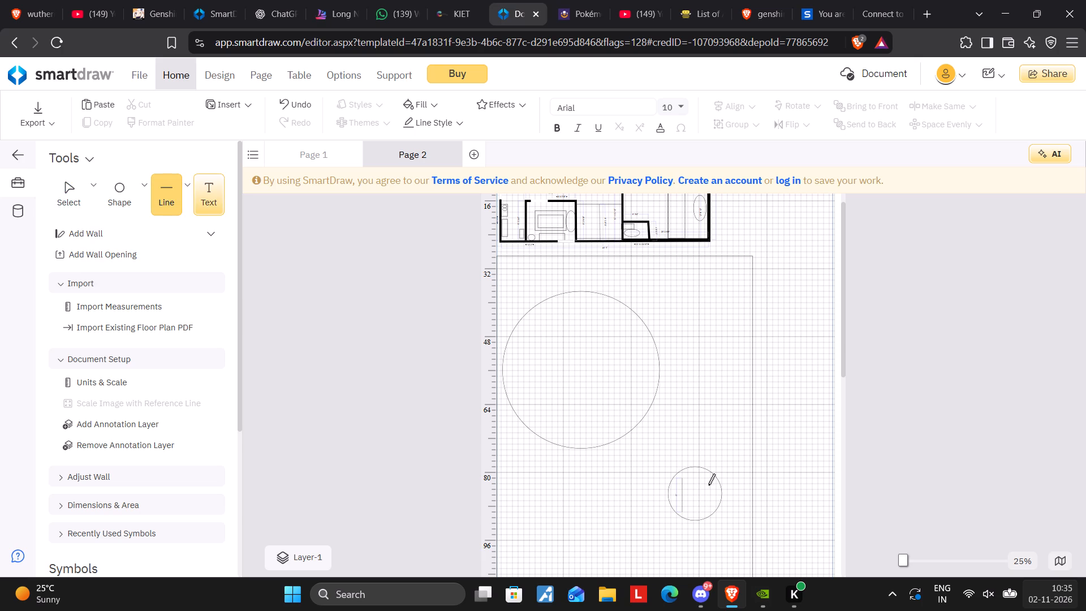
{"action": "left_click", "coordinate": [705, 481]}
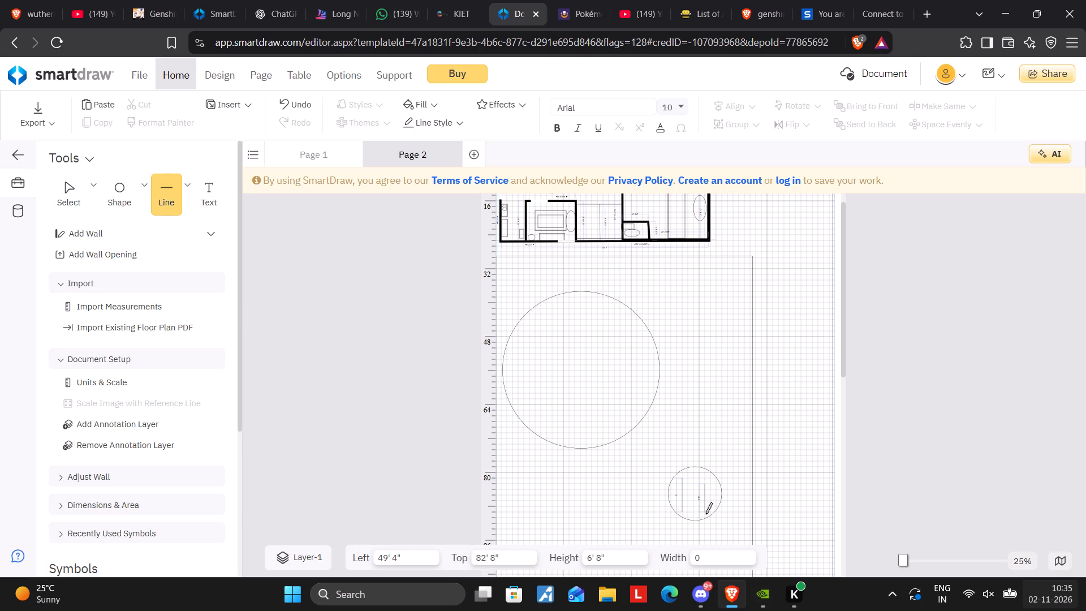
{"action": "left_click", "coordinate": [706, 514]}
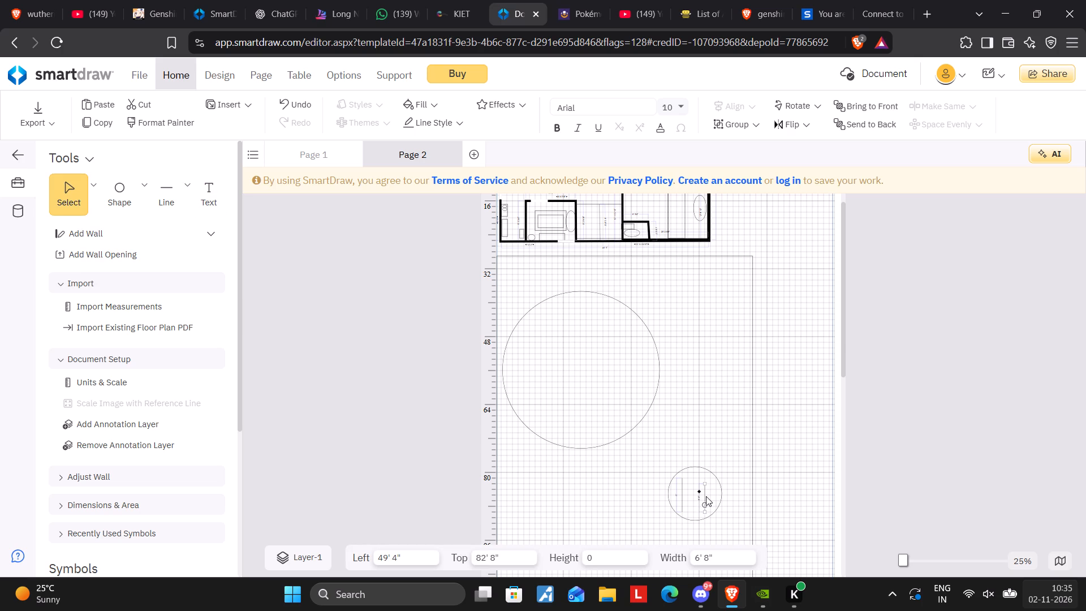
{"action": "left_click", "coordinate": [706, 496]}
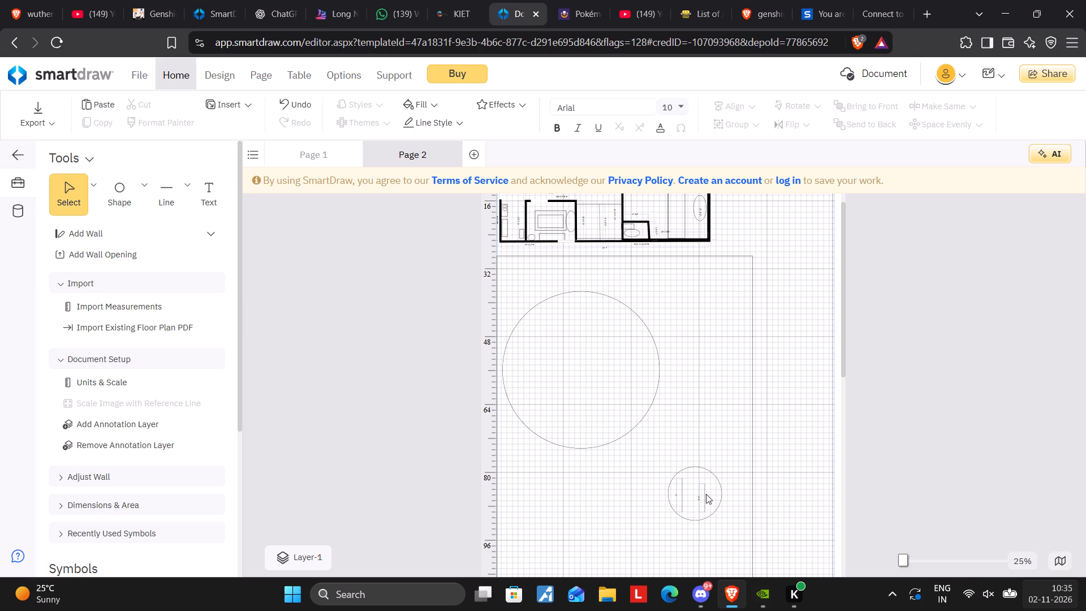
{"action": "double_click", "coordinate": [704, 492]}
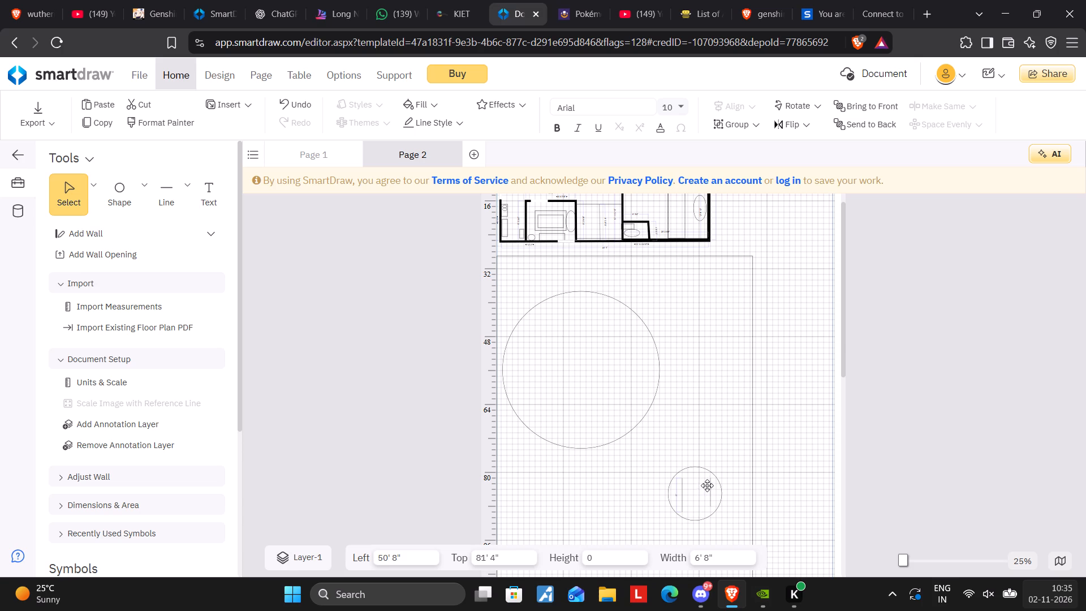
{"action": "left_click", "coordinate": [788, 458]}
Draw a horizontal line between the two vertical lines inside the small circle to form an H.
{"action": "left_click", "coordinate": [165, 196]}
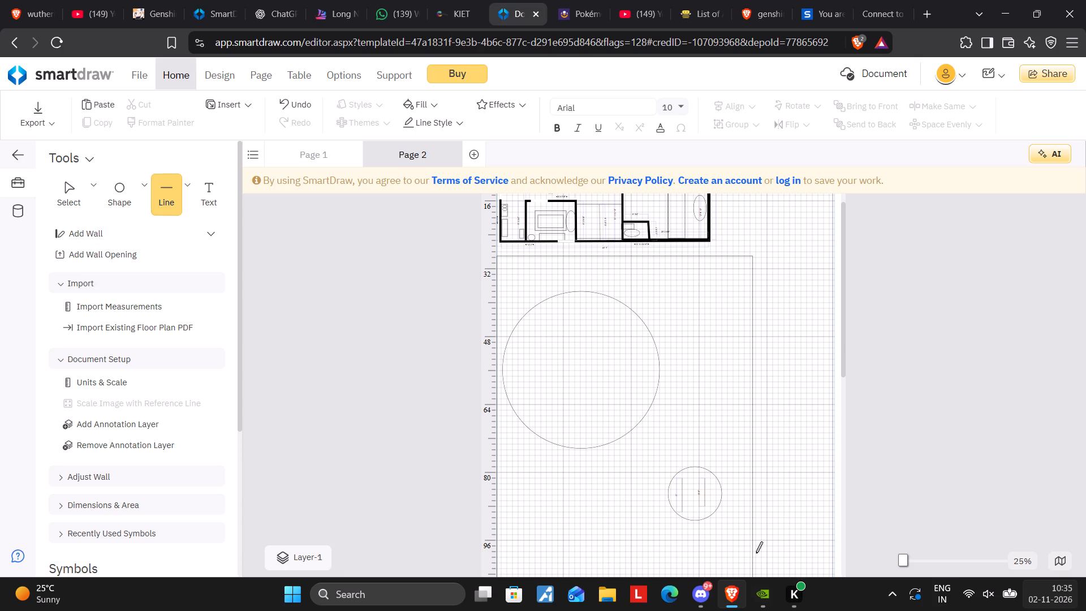
{"action": "left_click_drag", "start_coordinate": [683, 492], "coordinate": [700, 492]}
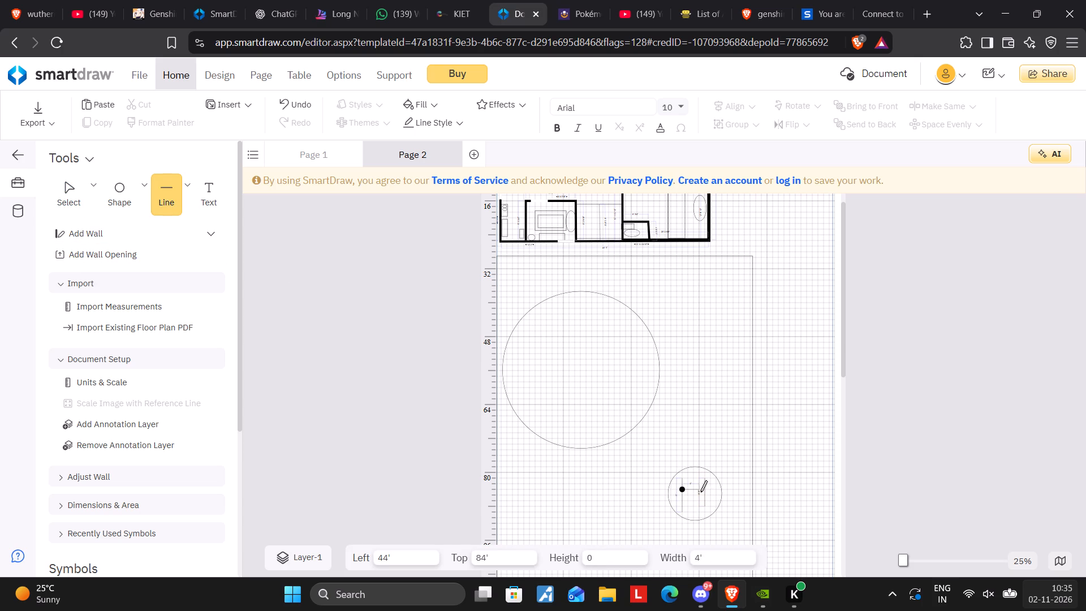
Finish the H's horizontal crossbar at the second vertical line inside the small circle, about 5' 4" long.
{"action": "left_click_drag", "start_coordinate": [700, 492], "coordinate": [703, 491]}
{"action": "left_click", "coordinate": [703, 491]}
{"action": "left_click", "coordinate": [821, 450]}
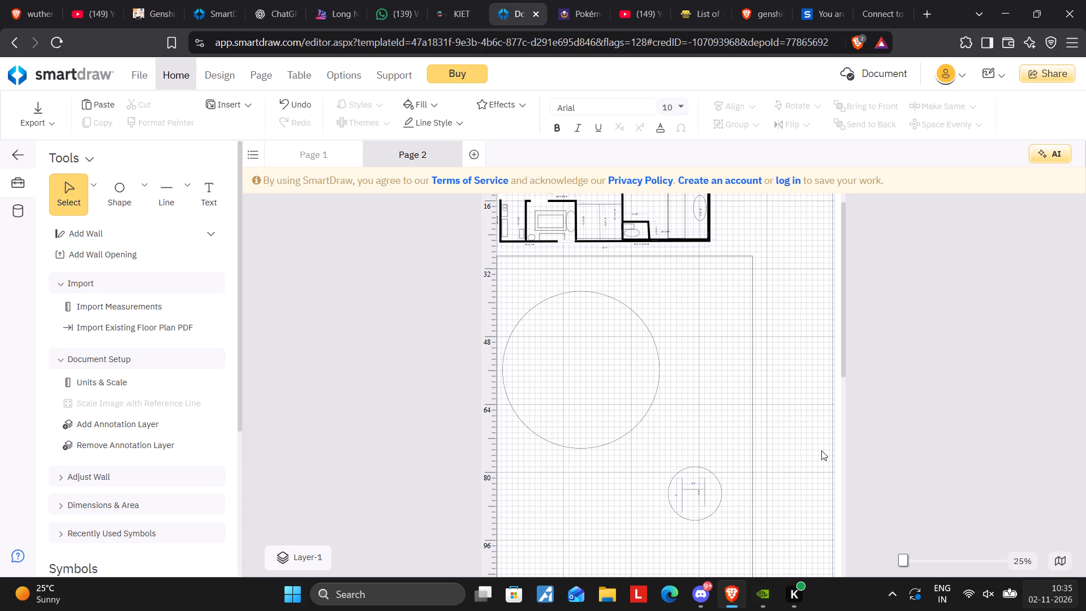
Examine the H and its line dimensions inside the small circle up close.
{"action": "left_click", "coordinate": [673, 334]}
{"action": "left_click", "coordinate": [701, 408]}
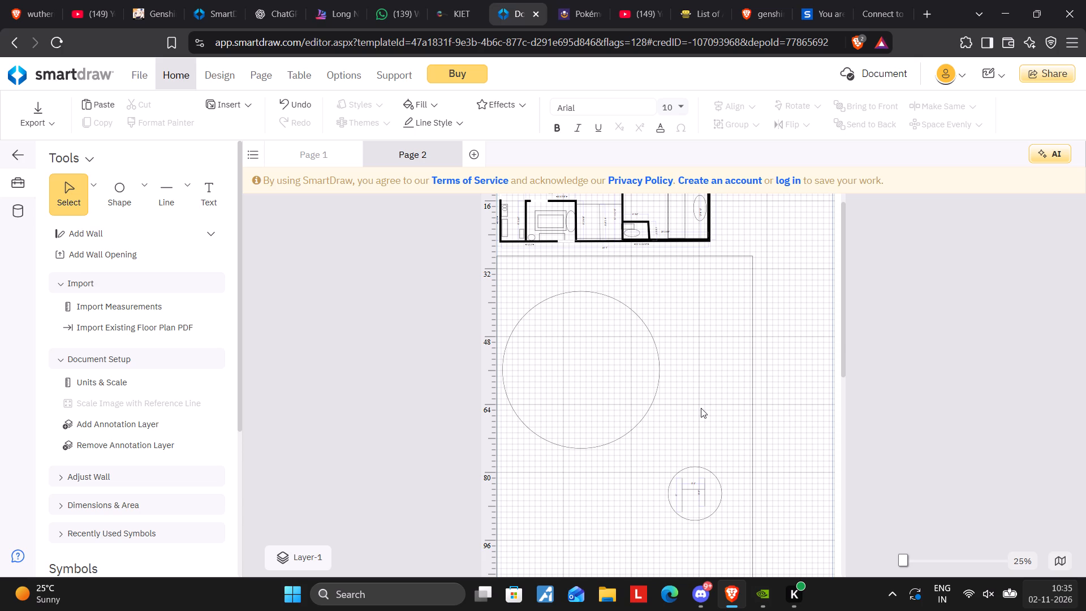
{"action": "left_click", "coordinate": [701, 408]}
{"action": "scroll", "coordinate": [734, 416], "scroll_direction": "up", "scroll_amount": 2}
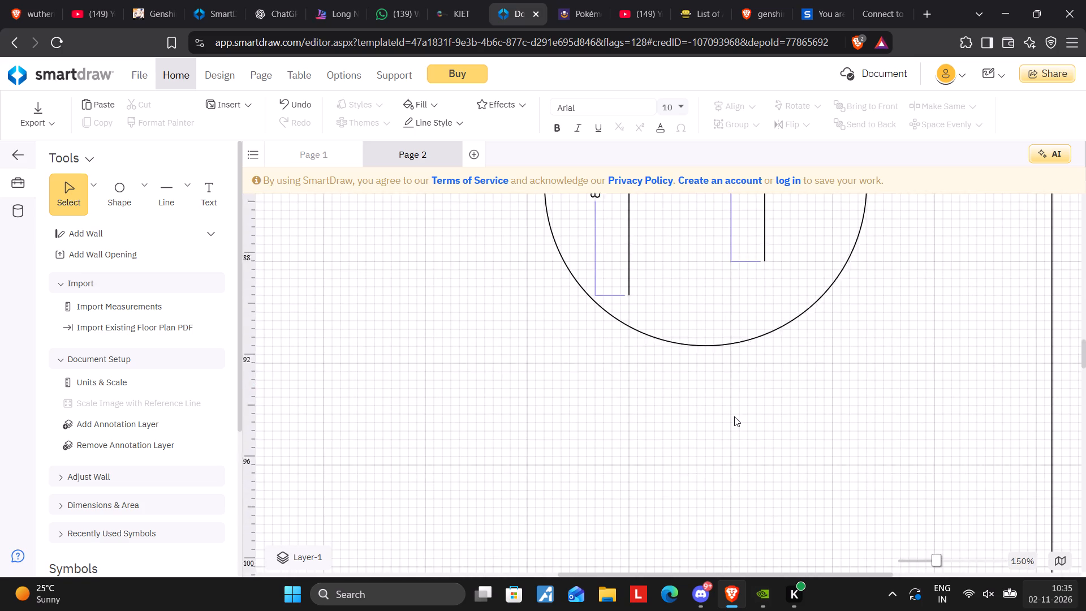
{"action": "scroll", "coordinate": [734, 416], "scroll_direction": "up", "scroll_amount": 4}
{"action": "left_click", "coordinate": [765, 332]}
{"action": "left_click", "coordinate": [748, 447]}
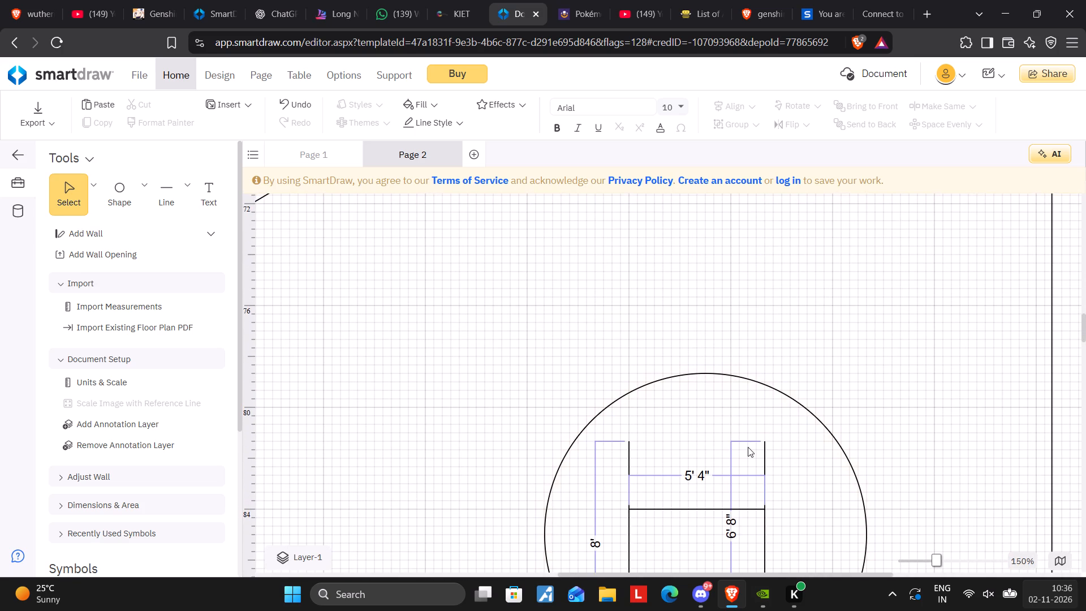
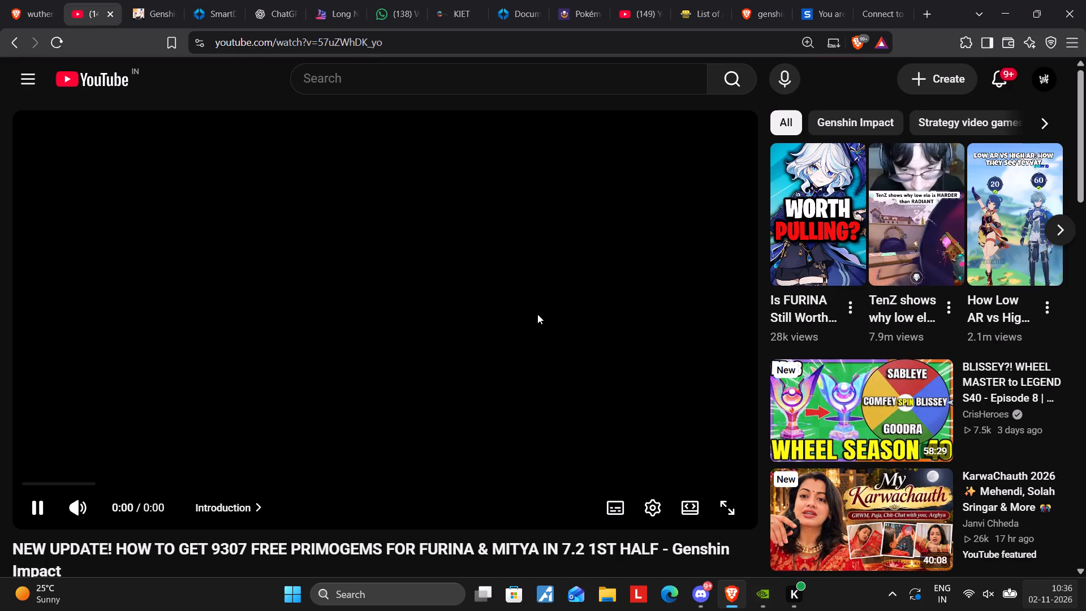
Pause the Genshin Impact update video on YouTube.
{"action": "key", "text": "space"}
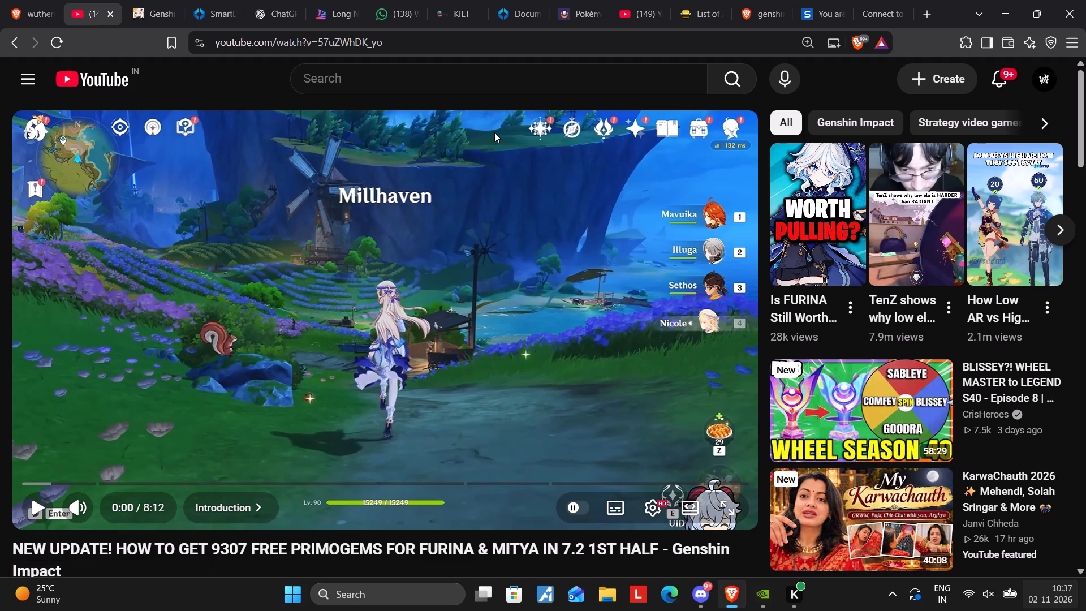
Play the opening of the Genshin Impact 7.2 free primogems video, skip ahead briefly, and pause it.
{"action": "key", "text": "space"}
{"action": "key", "text": "Right"}
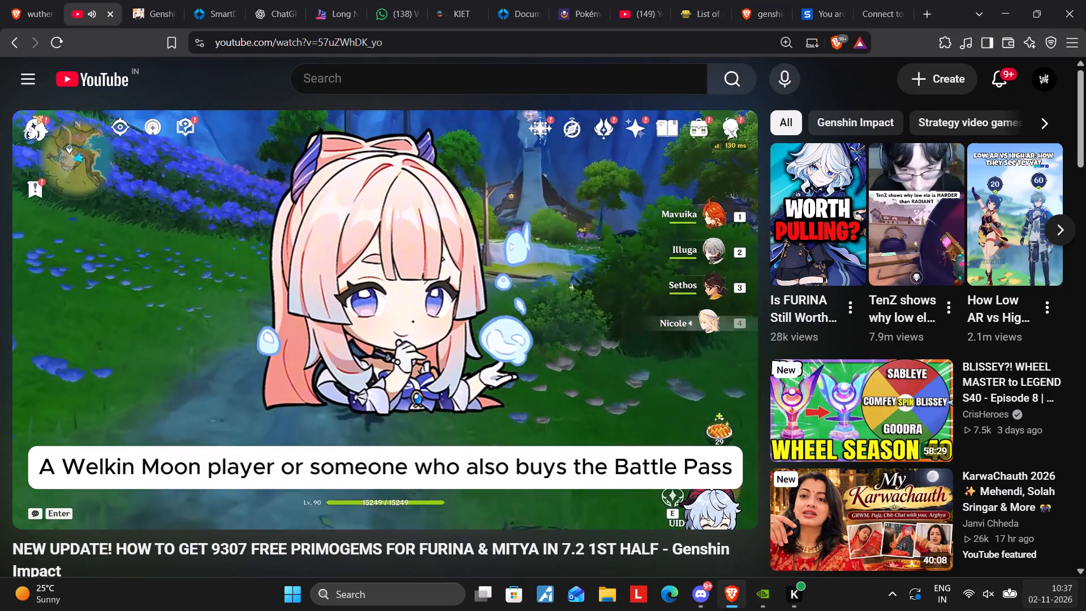
{"action": "key", "text": "space"}
{"action": "key", "text": "space"}
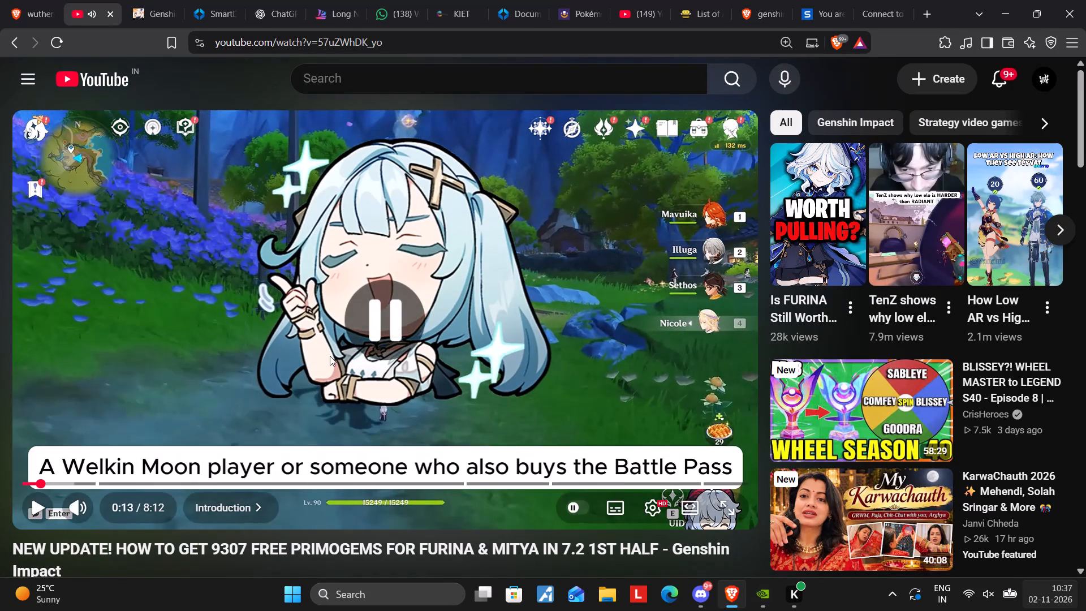
{"action": "key", "text": "space"}
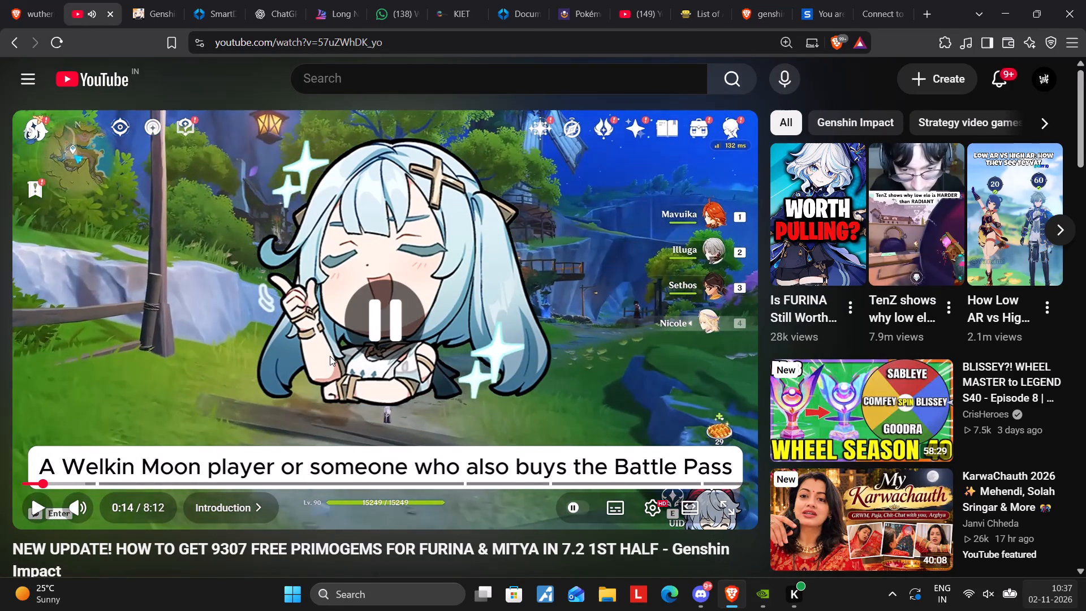
Switch to the YouTube home page and browse down through the recommended videos and Shorts.
{"action": "left_click", "coordinate": [619, 0]}
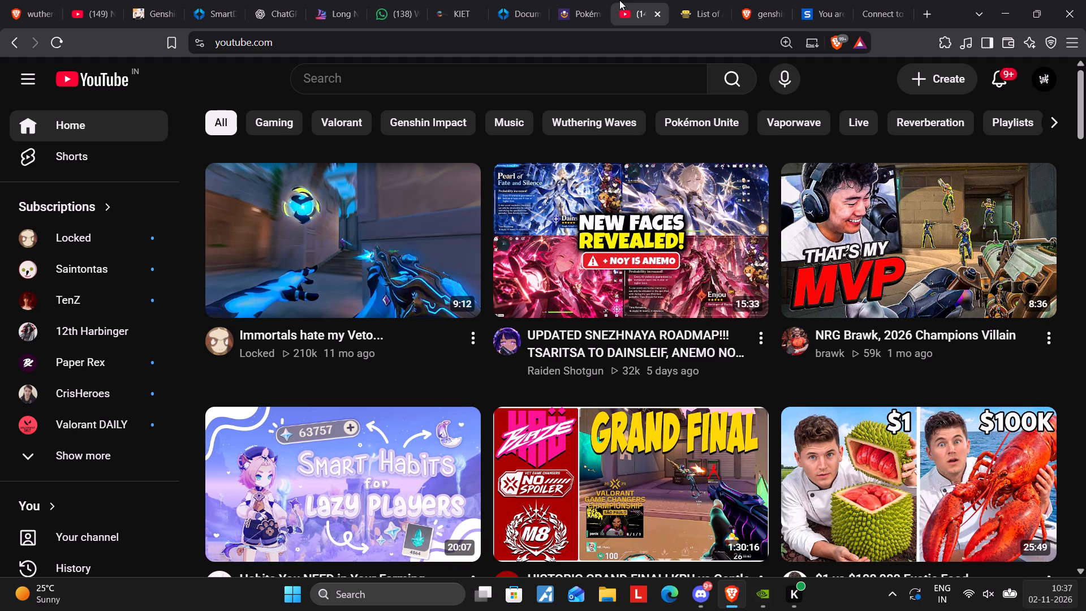
{"action": "scroll", "coordinate": [490, 397], "scroll_direction": "down", "scroll_amount": 2}
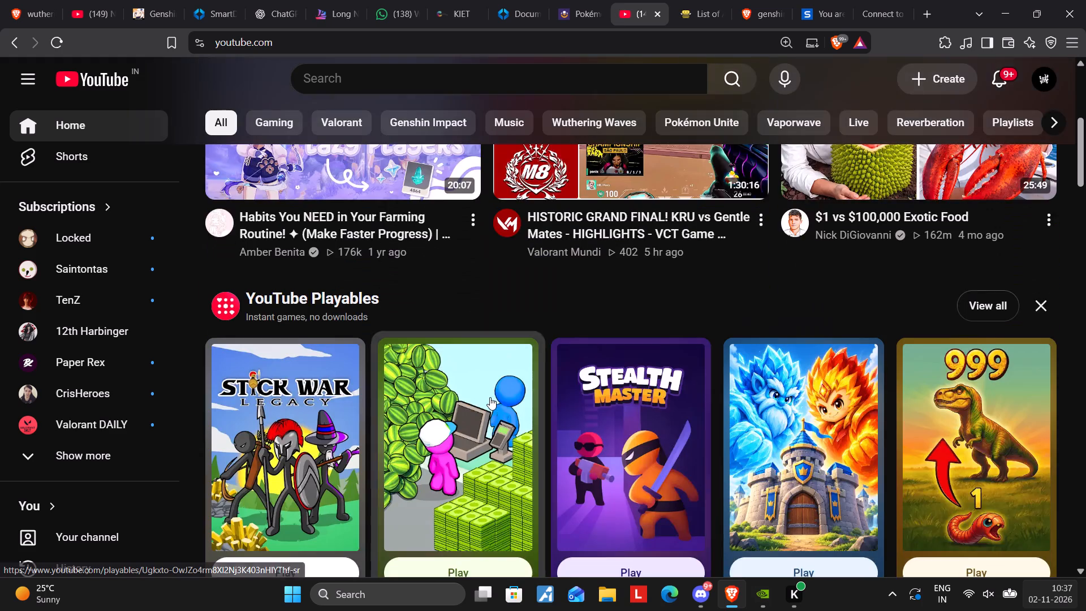
{"action": "scroll", "coordinate": [490, 397], "scroll_direction": "down", "scroll_amount": 5}
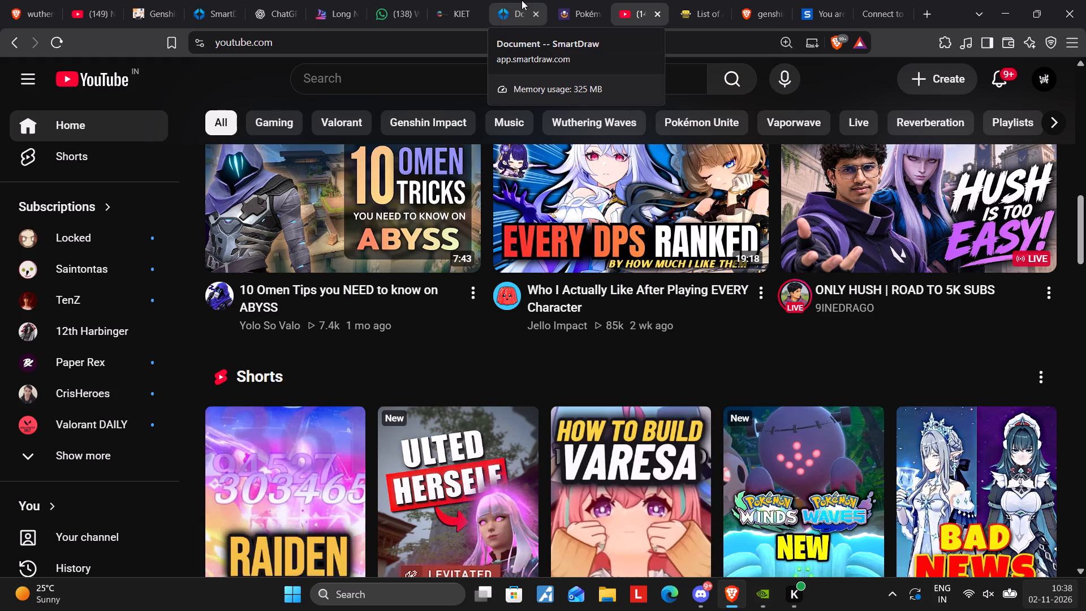
{"action": "scroll", "coordinate": [522, 0], "scroll_direction": "down", "scroll_amount": 6}
{"action": "scroll", "coordinate": [374, 215], "scroll_direction": "down", "scroll_amount": 1}
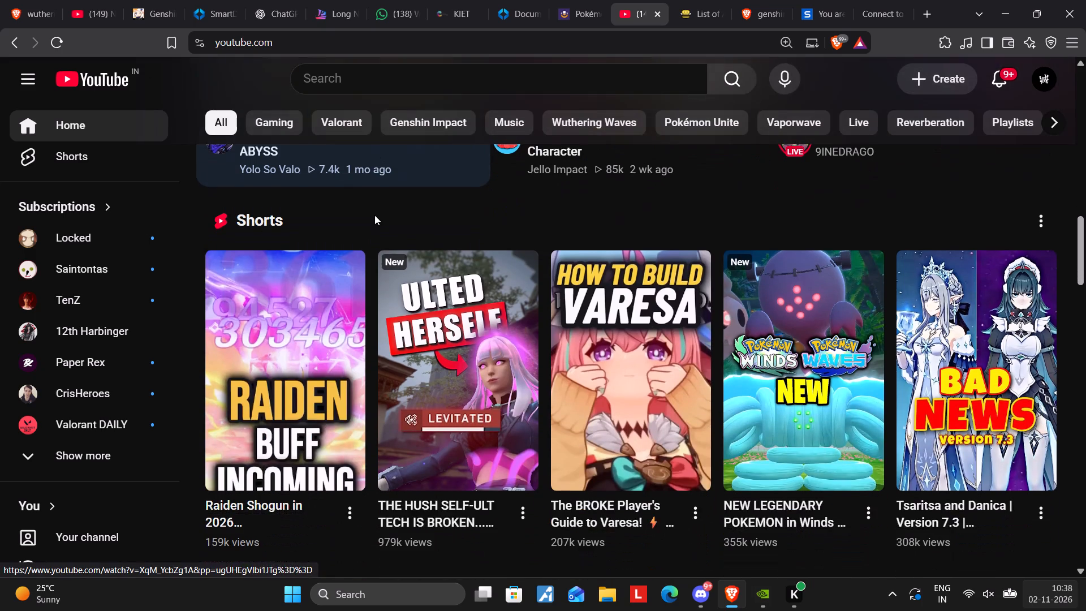
{"action": "scroll", "coordinate": [374, 215], "scroll_direction": "down", "scroll_amount": 3}
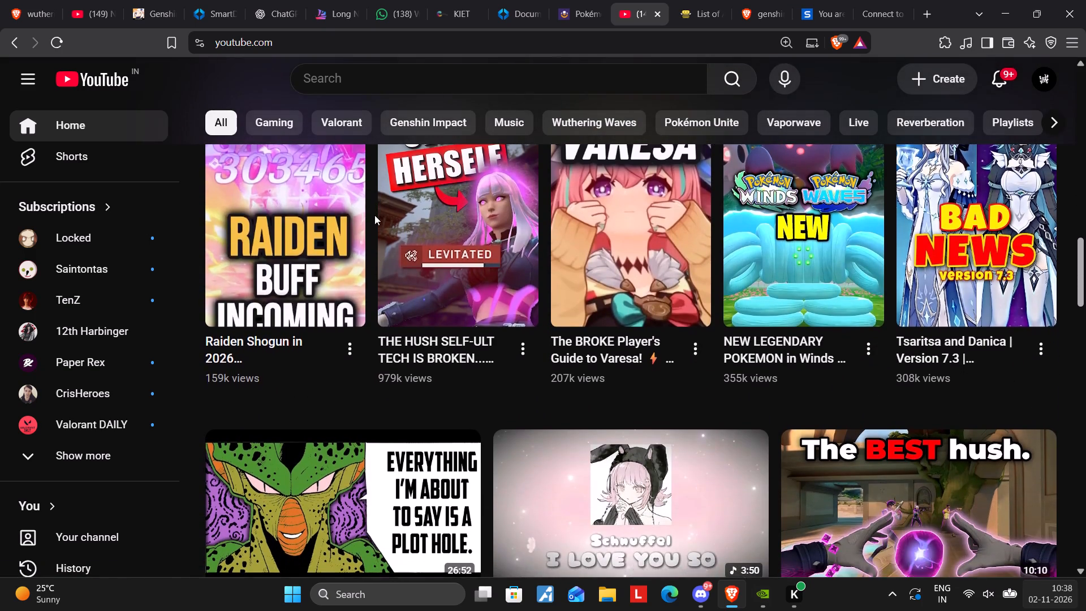
{"action": "scroll", "coordinate": [374, 215], "scroll_direction": "down", "scroll_amount": 3}
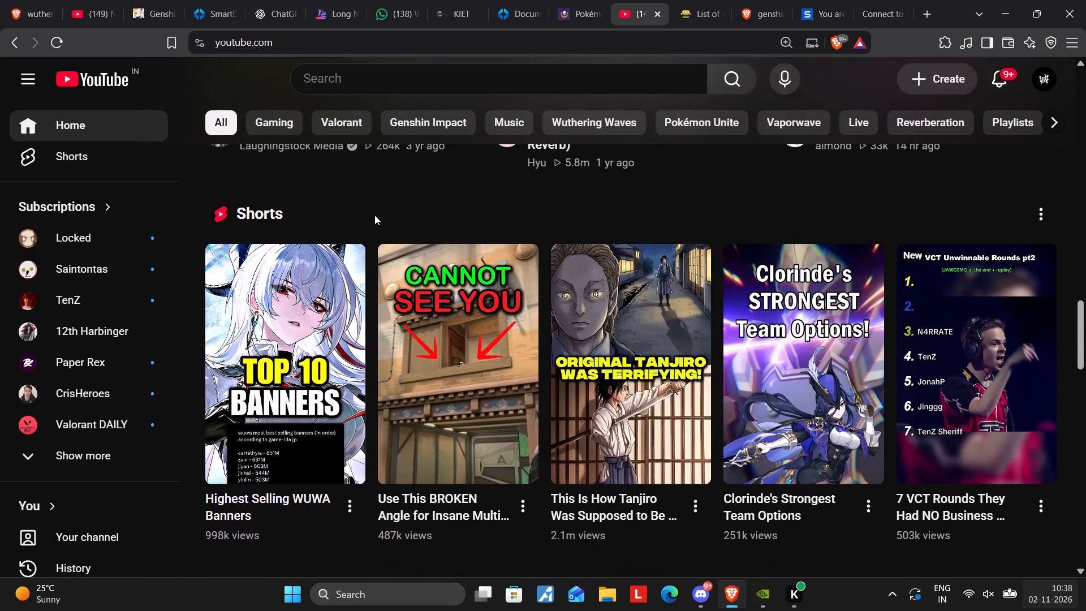
{"action": "scroll", "coordinate": [374, 215], "scroll_direction": "down", "scroll_amount": 1}
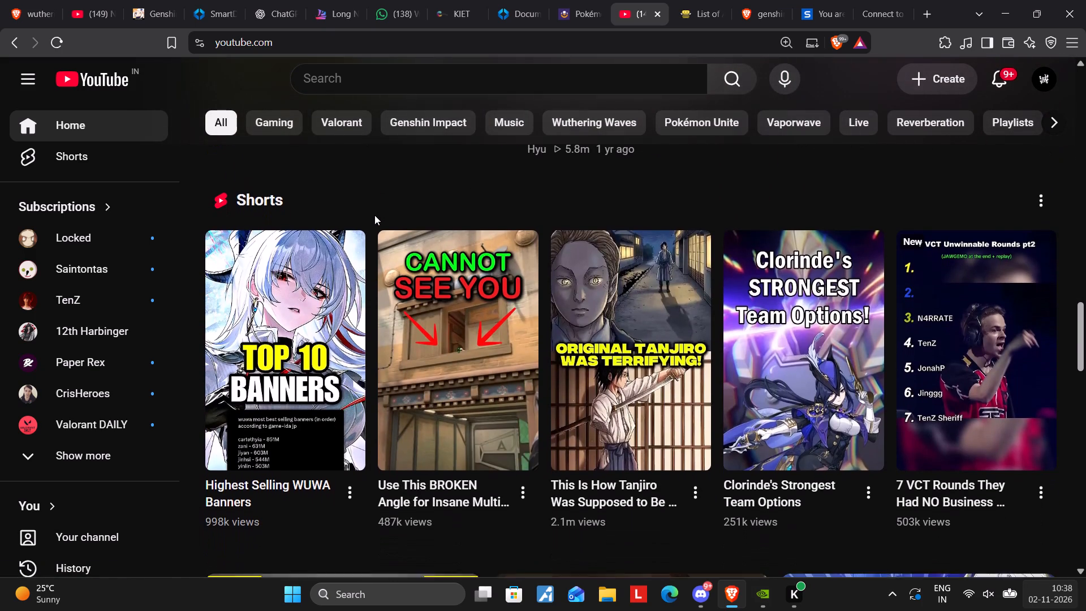
{"action": "scroll", "coordinate": [374, 215], "scroll_direction": "down", "scroll_amount": 2}
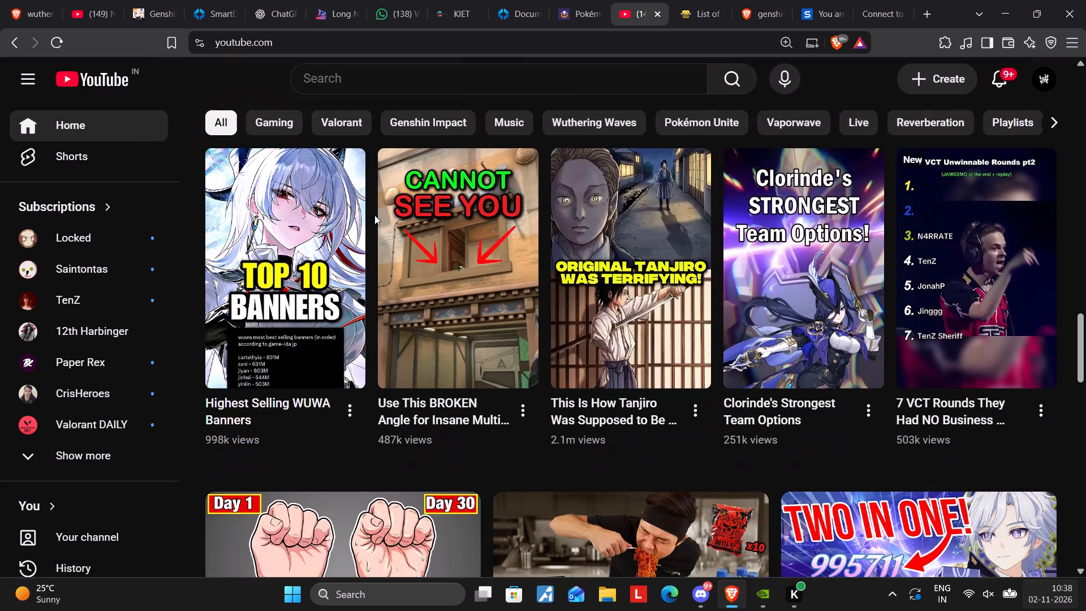
{"action": "scroll", "coordinate": [374, 215], "scroll_direction": "down", "scroll_amount": 1}
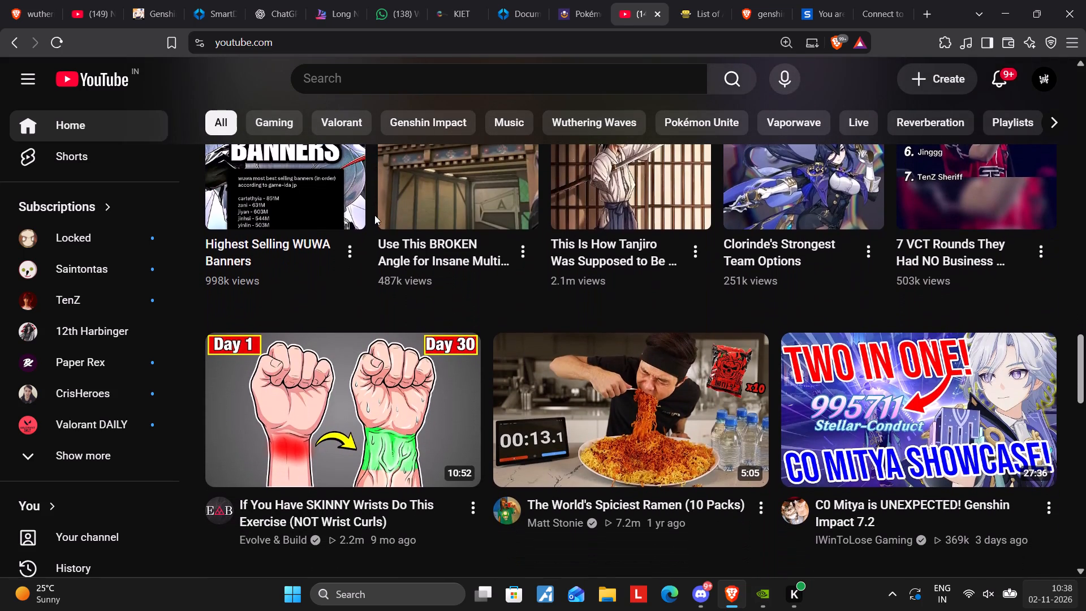
Open the recommended video "C0 Mitya is UNEXPECTED! Genshin Impact 7.2", watch its opening, and pause it.
{"action": "scroll", "coordinate": [374, 215], "scroll_direction": "down", "scroll_amount": 1}
{"action": "left_click", "coordinate": [842, 362]}
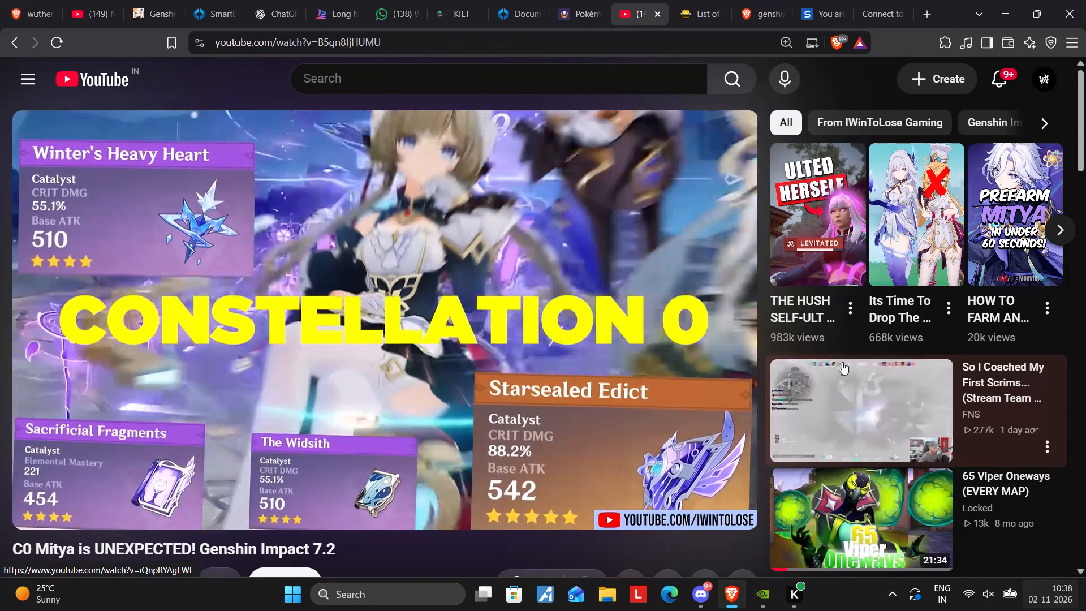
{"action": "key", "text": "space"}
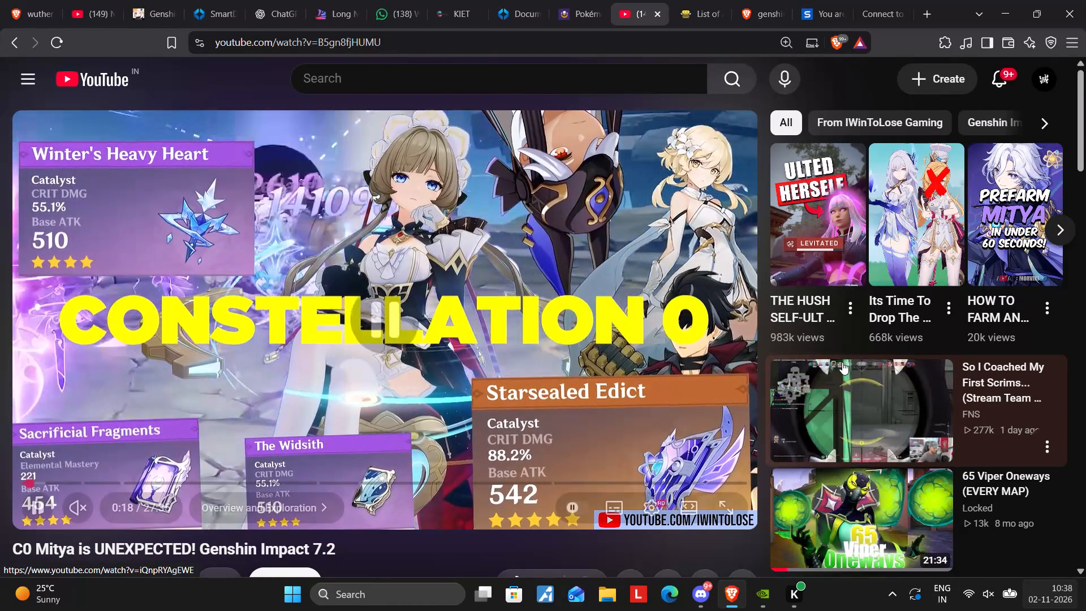
Switch back to the floor plan drawing on Page 2 in SmartDraw.
{"action": "left_click", "coordinate": [555, 0]}
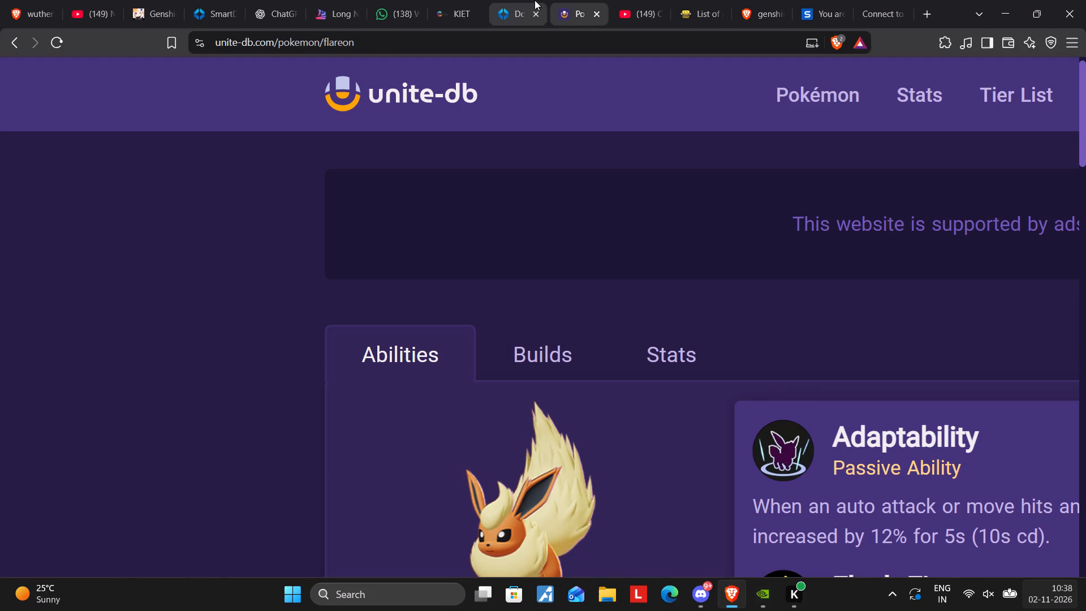
{"action": "left_click", "coordinate": [537, 0]}
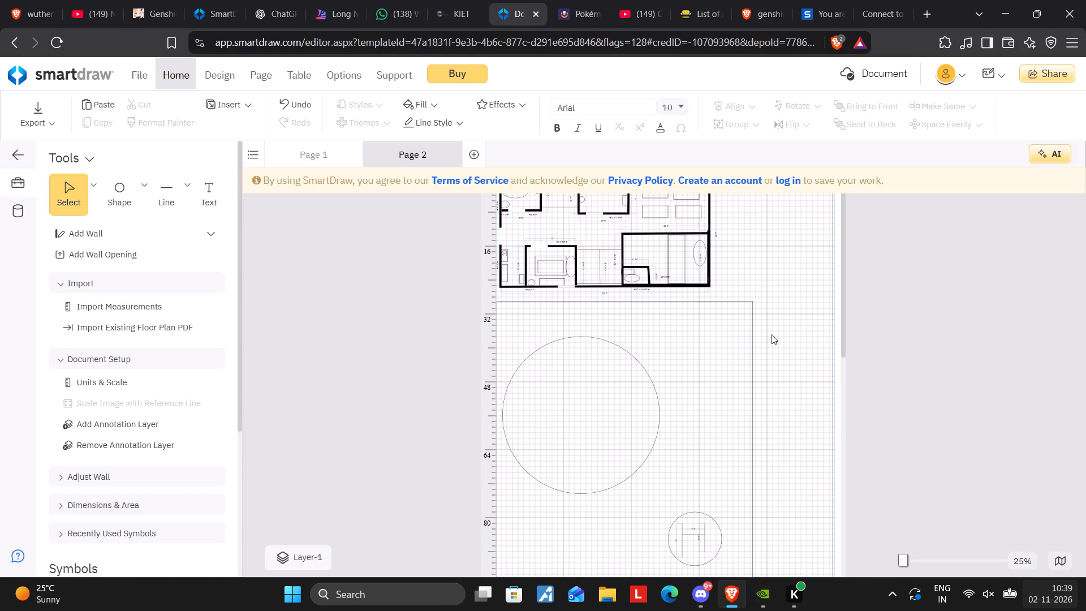
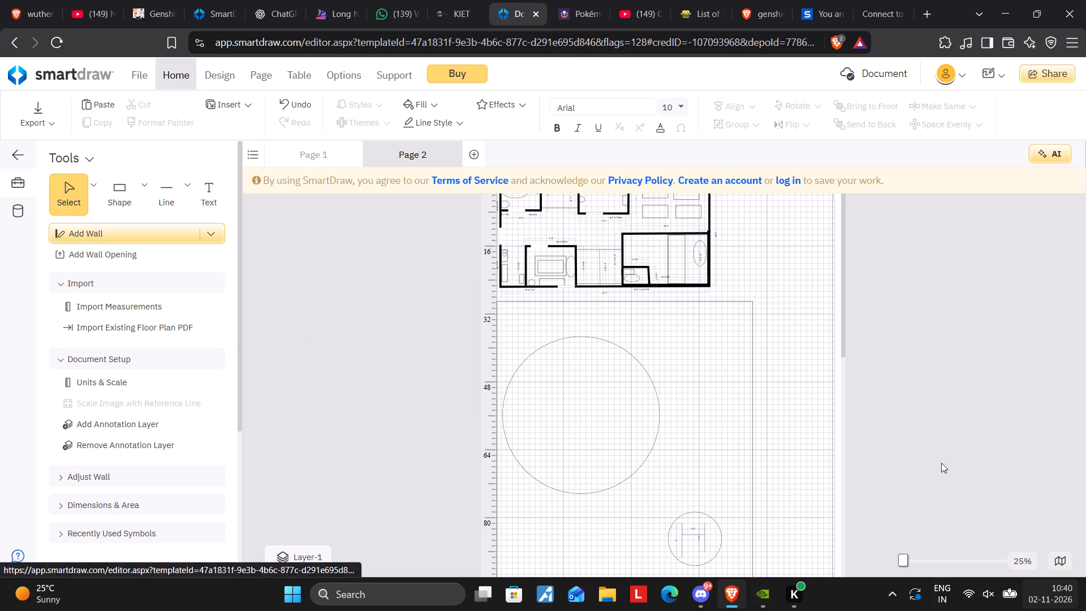
Add a rectangle about 18' 4" wide and 57' 4" high in the lower-left corner of the large rectangular area.
{"action": "scroll", "coordinate": [709, 407], "scroll_direction": "down", "scroll_amount": 4}
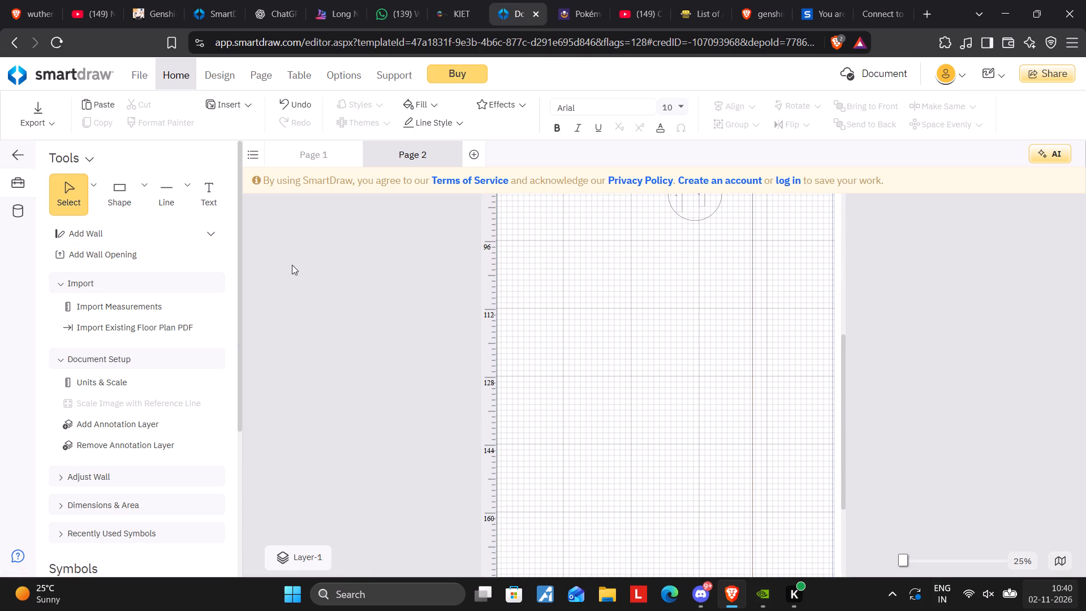
{"action": "left_click_drag", "start_coordinate": [127, 188], "coordinate": [515, 298]}
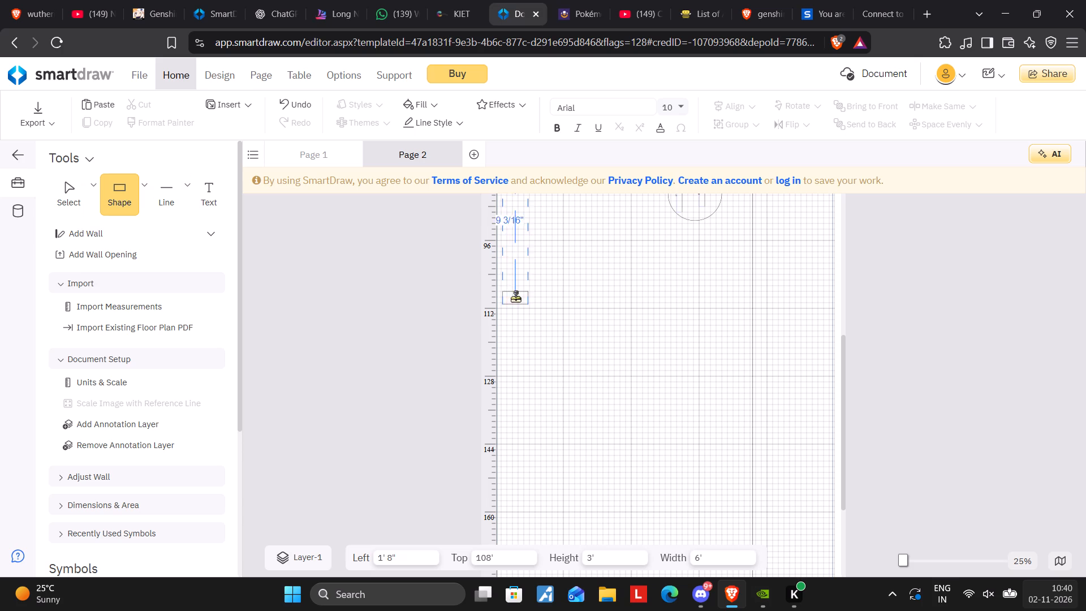
{"action": "left_click_drag", "start_coordinate": [515, 298], "coordinate": [564, 437]}
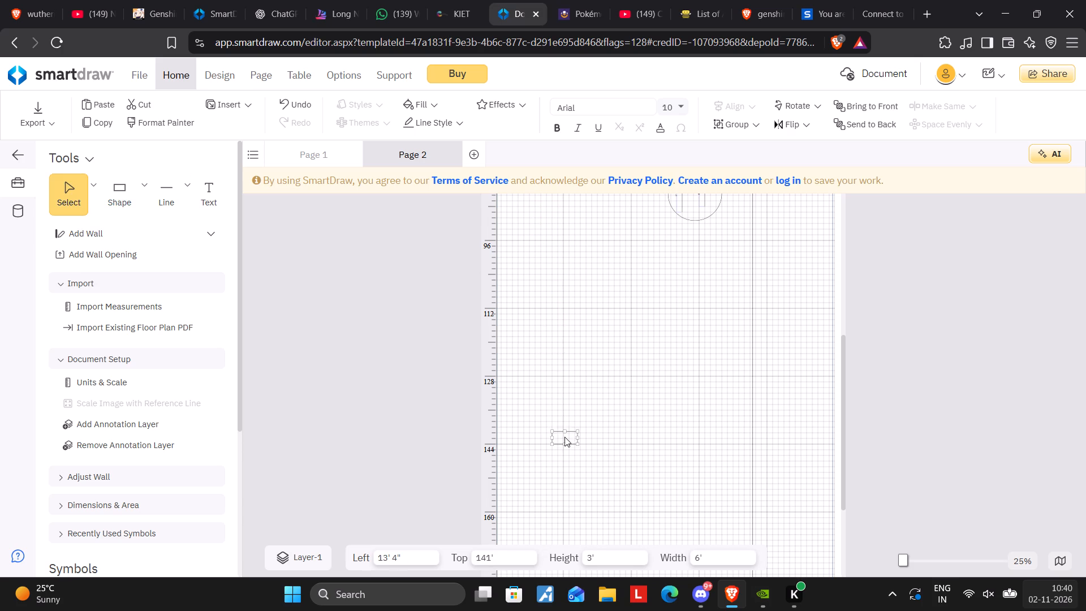
{"action": "scroll", "coordinate": [564, 437], "scroll_direction": "down", "scroll_amount": 5}
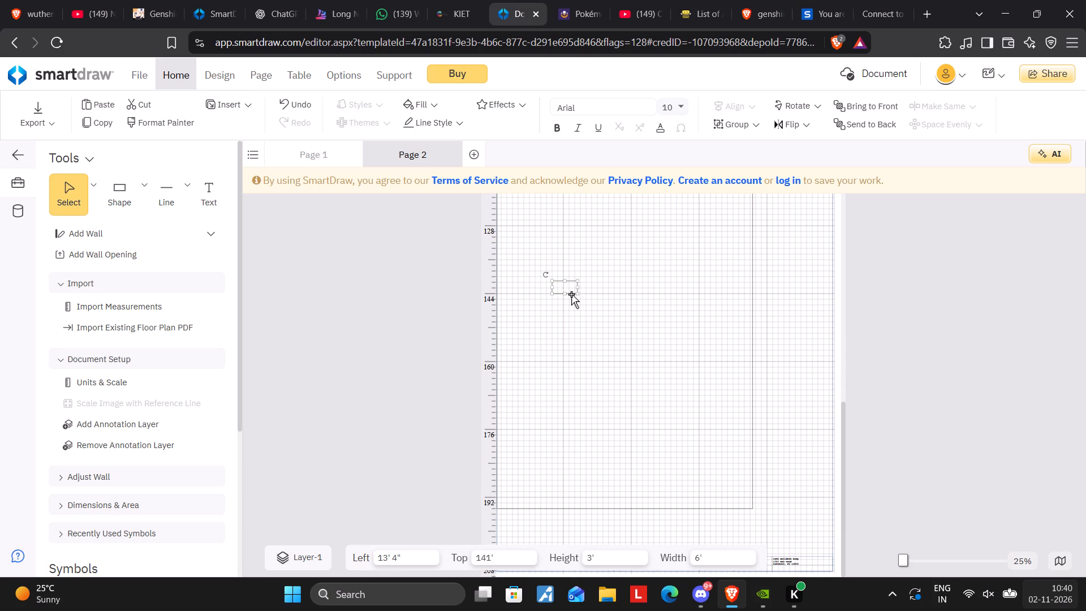
{"action": "left_click_drag", "start_coordinate": [572, 294], "coordinate": [517, 365]}
{"action": "left_click_drag", "start_coordinate": [524, 368], "coordinate": [541, 459]}
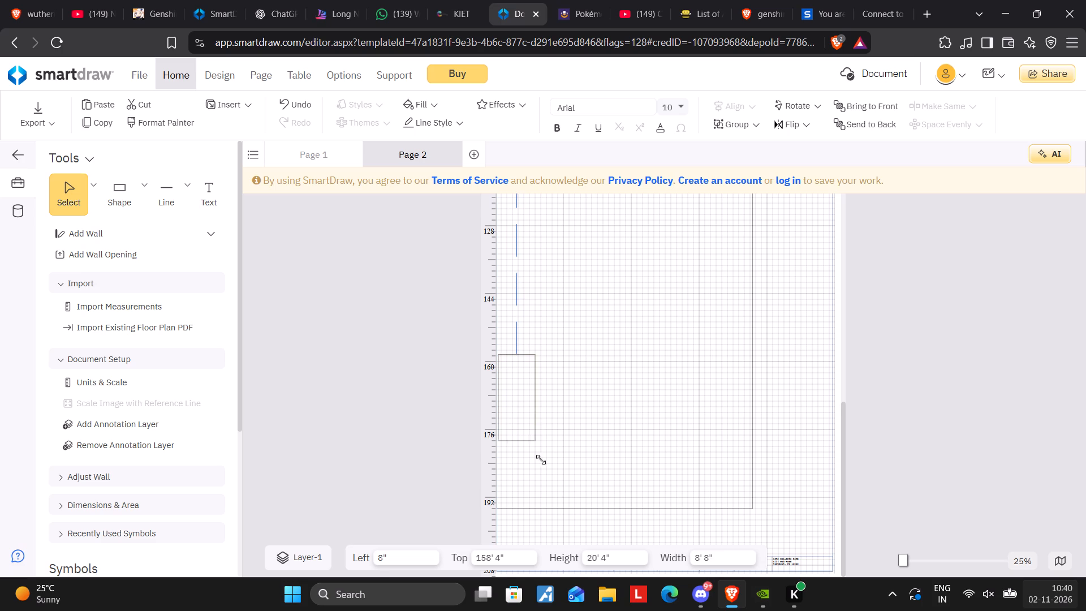
{"action": "left_click_drag", "start_coordinate": [541, 459], "coordinate": [576, 507]}
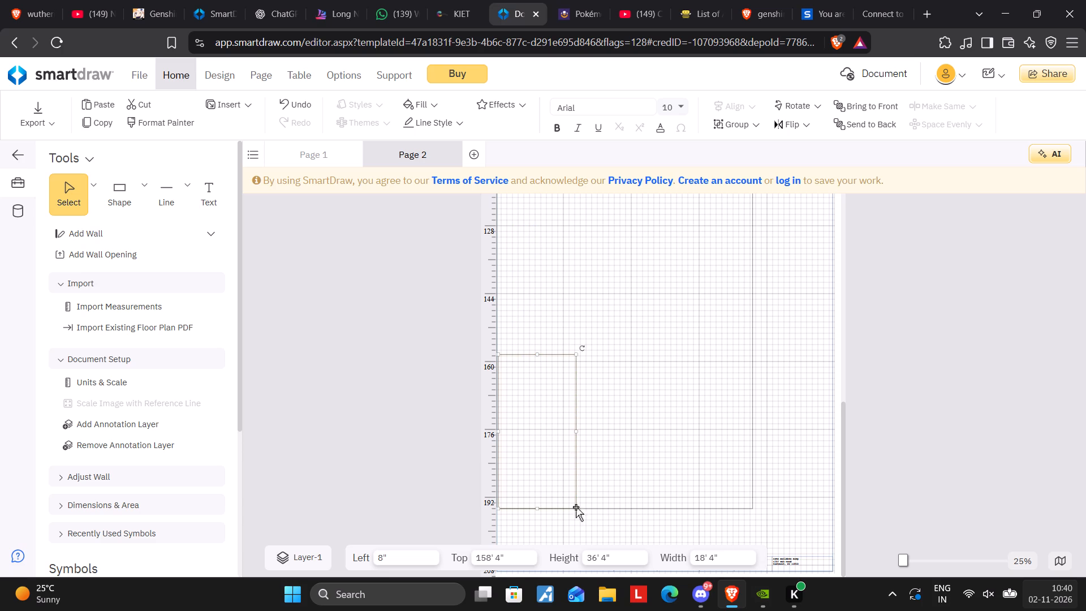
{"action": "left_click_drag", "start_coordinate": [537, 354], "coordinate": [543, 264]}
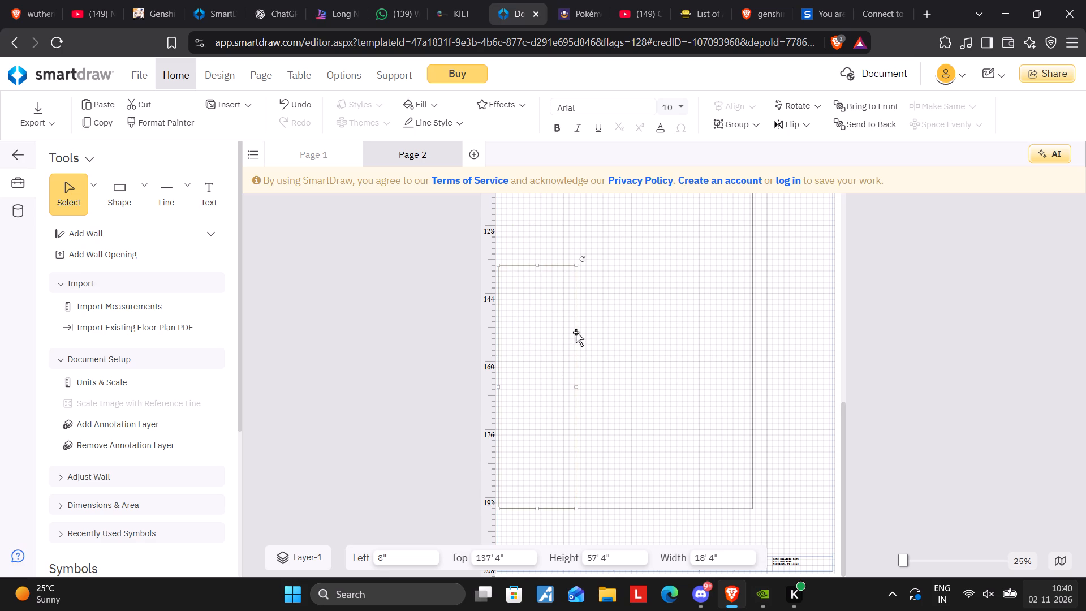
{"action": "left_click", "coordinate": [576, 332]}
Add a circle about 9' in diameter inside the new corner rectangle, close to its left edge.
{"action": "left_click", "coordinate": [141, 189]}
{"action": "left_click_drag", "start_coordinate": [210, 274], "coordinate": [509, 360]}
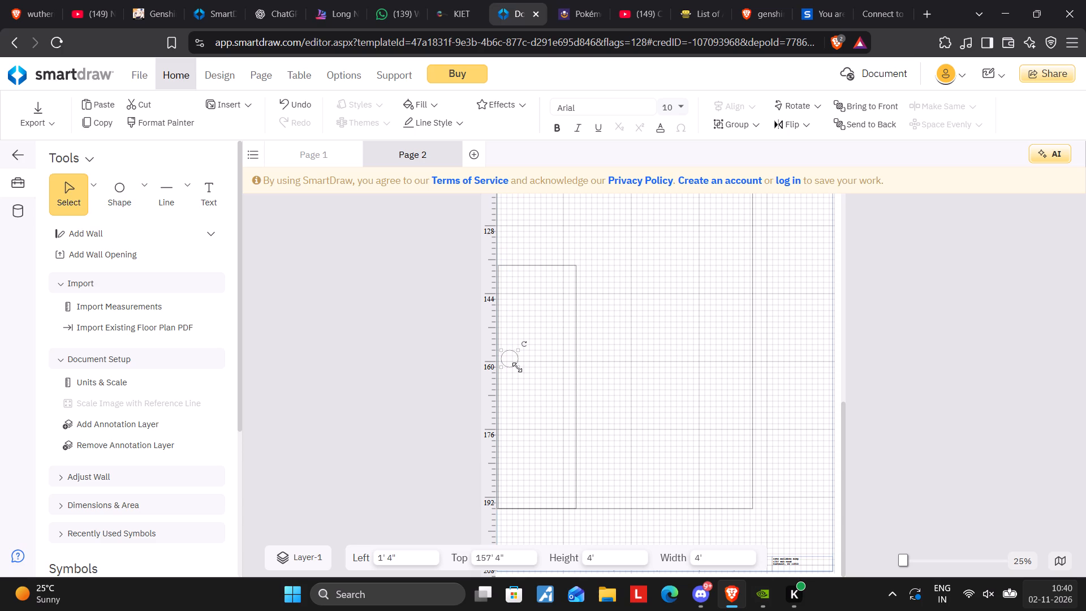
{"action": "left_click", "coordinate": [517, 367]}
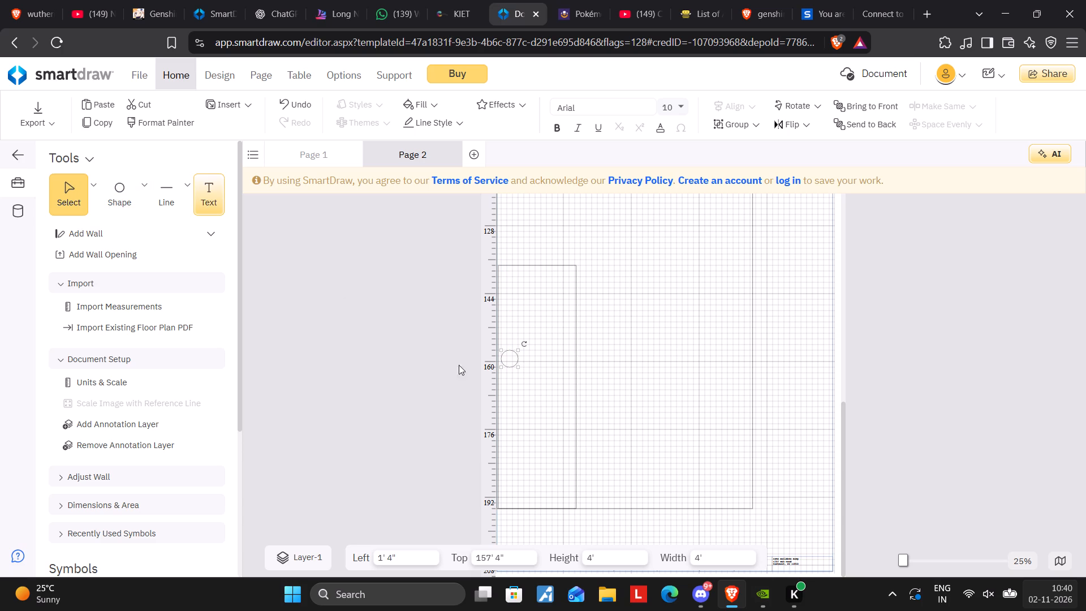
{"action": "left_click_drag", "start_coordinate": [518, 366], "coordinate": [540, 390]}
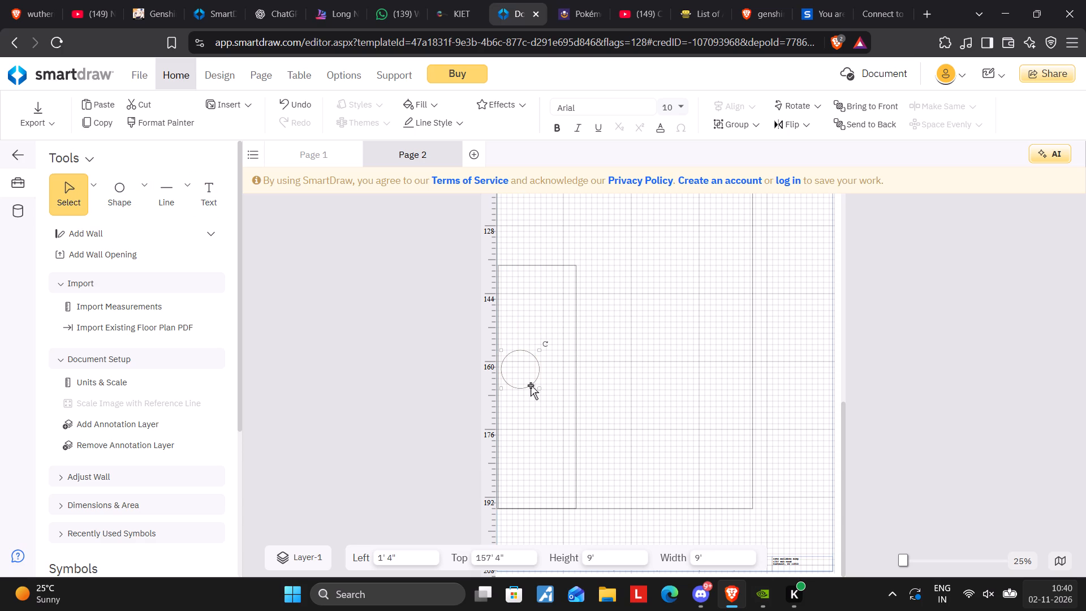
{"action": "left_click_drag", "start_coordinate": [531, 385], "coordinate": [528, 406]}
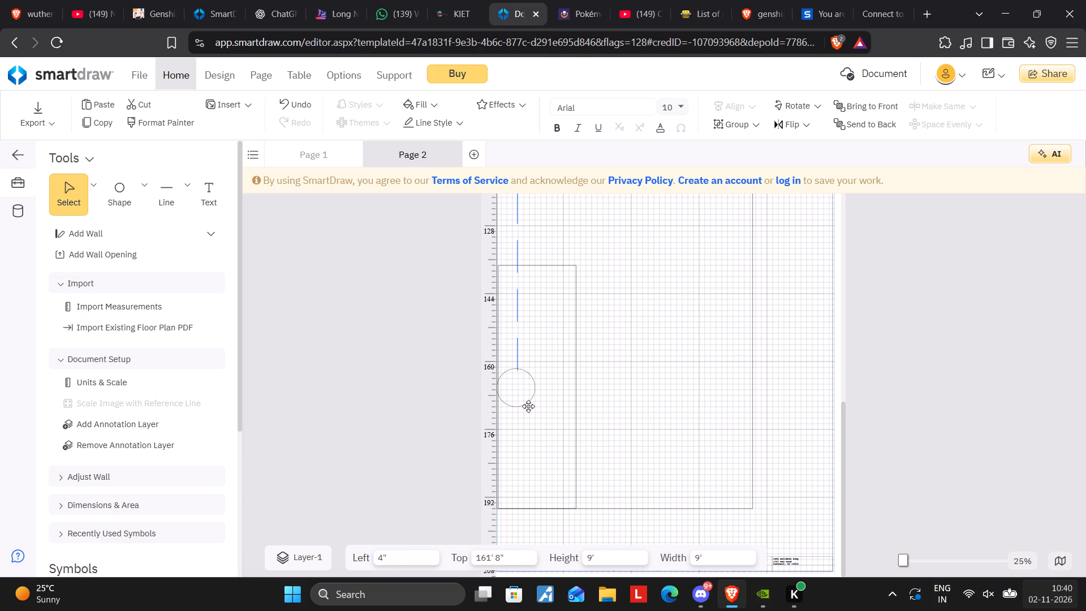
{"action": "left_click_drag", "start_coordinate": [528, 406], "coordinate": [529, 405]}
{"action": "left_click", "coordinate": [623, 401]}
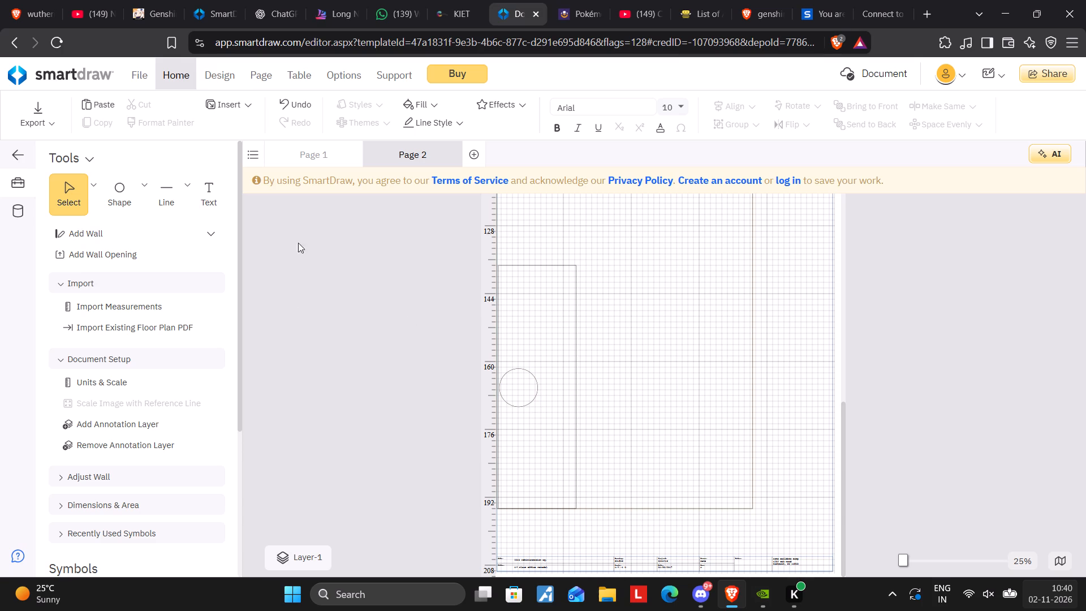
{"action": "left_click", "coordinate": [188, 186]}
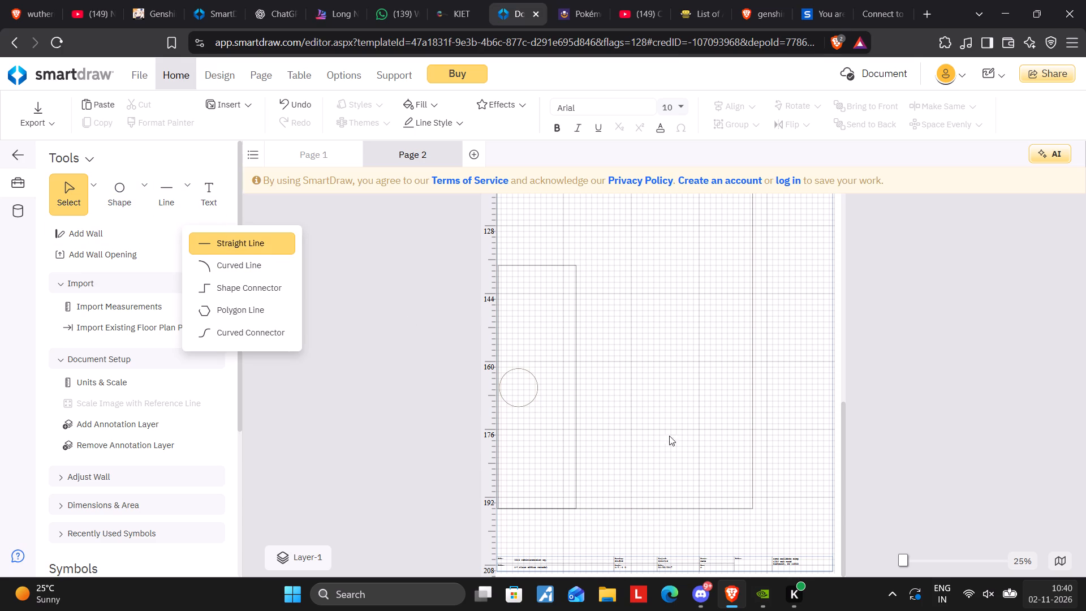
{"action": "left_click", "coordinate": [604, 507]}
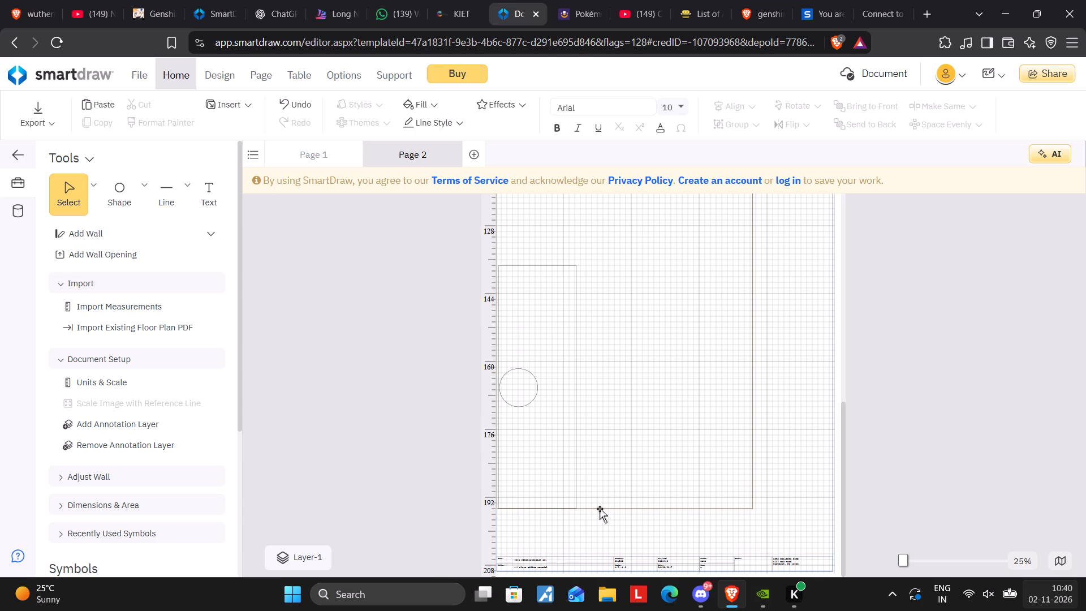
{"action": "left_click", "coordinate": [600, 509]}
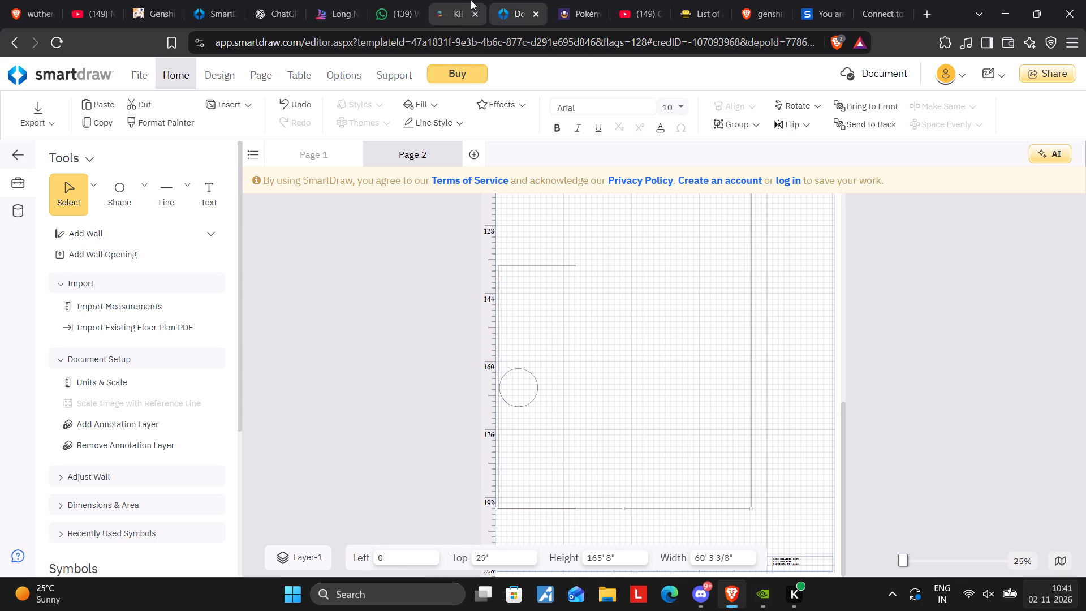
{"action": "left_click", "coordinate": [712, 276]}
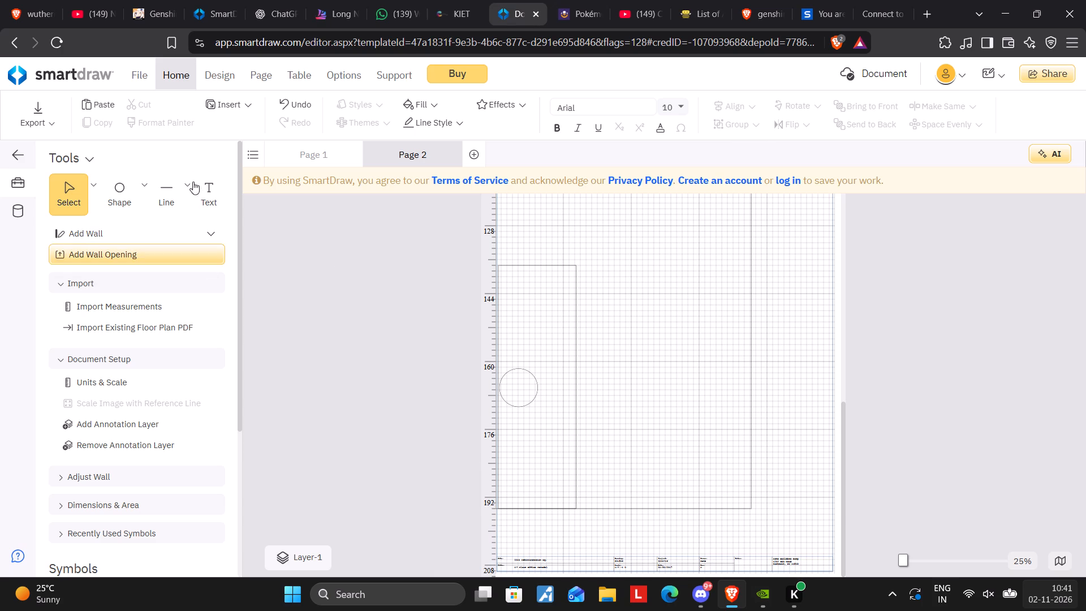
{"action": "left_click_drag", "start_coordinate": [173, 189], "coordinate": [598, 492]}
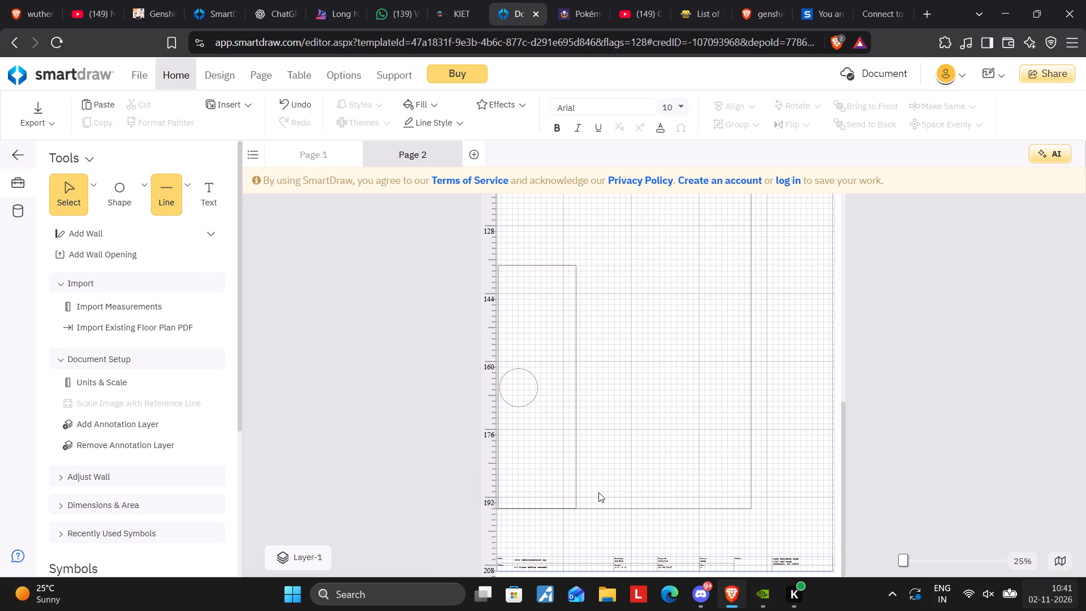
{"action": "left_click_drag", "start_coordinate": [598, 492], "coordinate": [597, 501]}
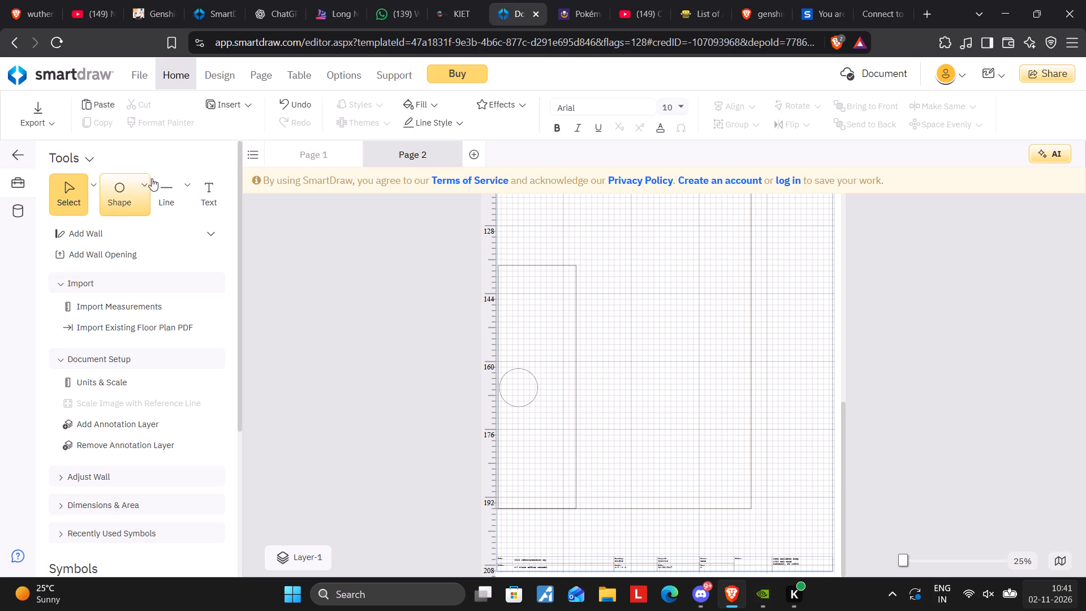
Draw a vertical straight line about 93' 4" long upward from the midpoint of the large rectangle's bottom edge.
{"action": "left_click", "coordinate": [167, 194]}
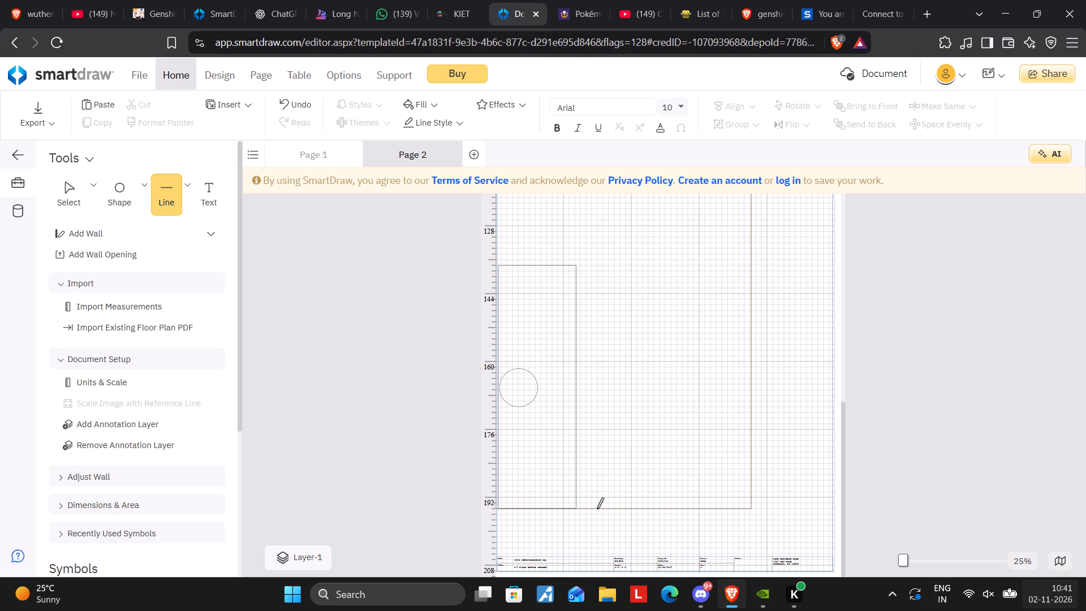
{"action": "left_click_drag", "start_coordinate": [597, 509], "coordinate": [623, 405]}
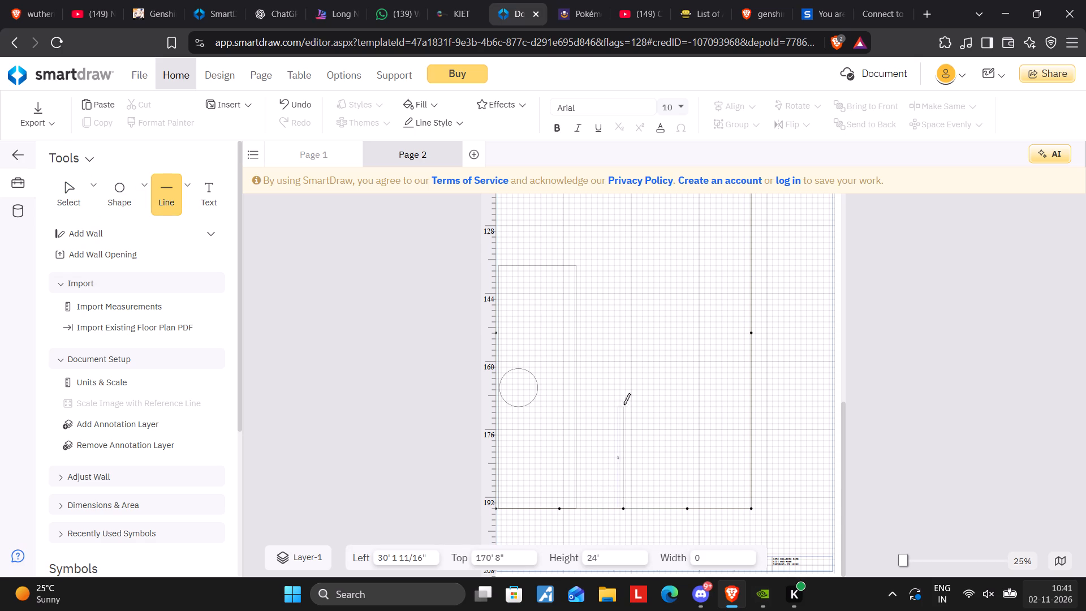
{"action": "left_click_drag", "start_coordinate": [623, 405], "coordinate": [623, 94]}
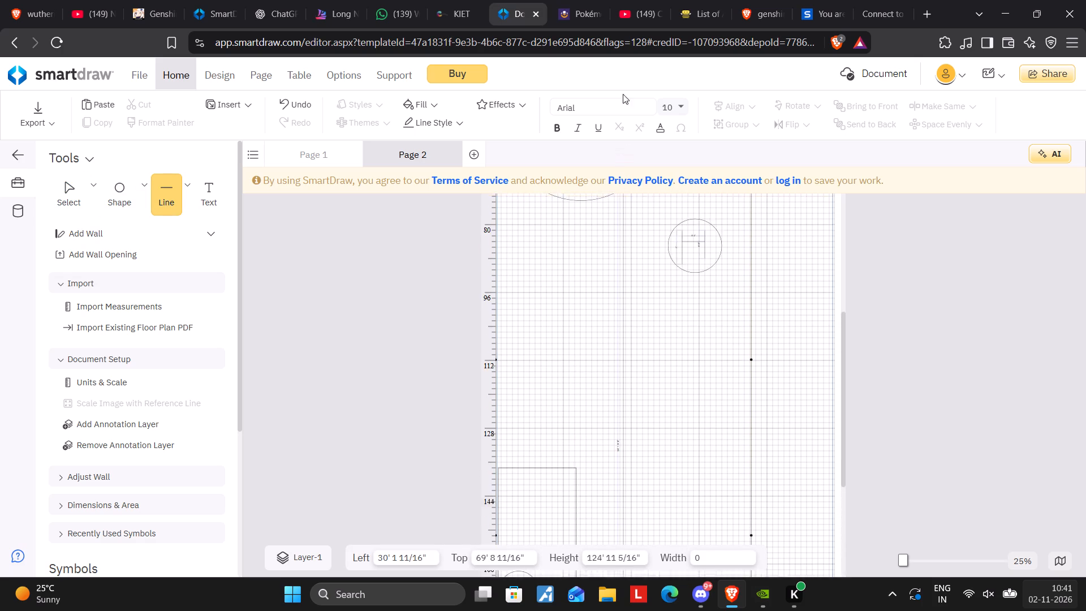
{"action": "left_click_drag", "start_coordinate": [623, 94], "coordinate": [613, 488]}
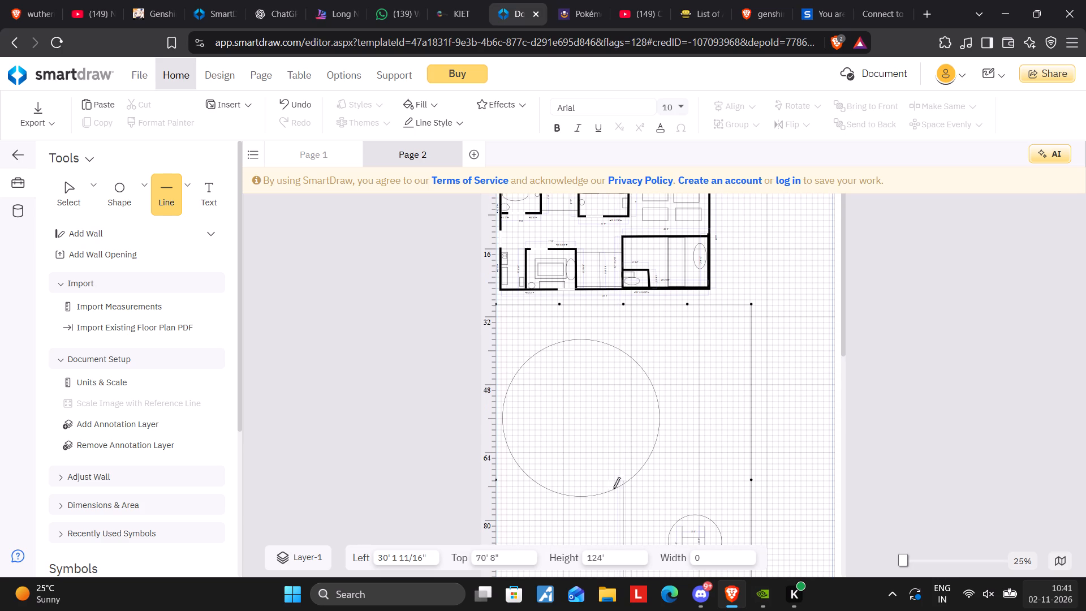
{"action": "left_click_drag", "start_coordinate": [613, 488], "coordinate": [613, 506]}
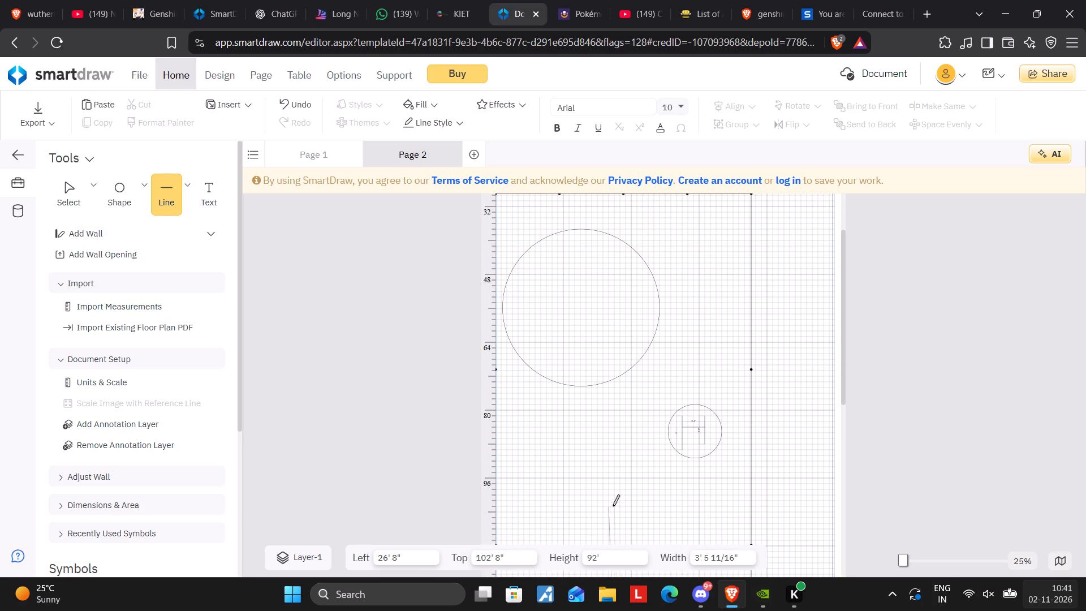
{"action": "left_click_drag", "start_coordinate": [613, 506], "coordinate": [614, 501]}
{"action": "scroll", "coordinate": [614, 501], "scroll_direction": "down", "scroll_amount": 5}
{"action": "scroll", "coordinate": [620, 415], "scroll_direction": "down", "scroll_amount": 1}
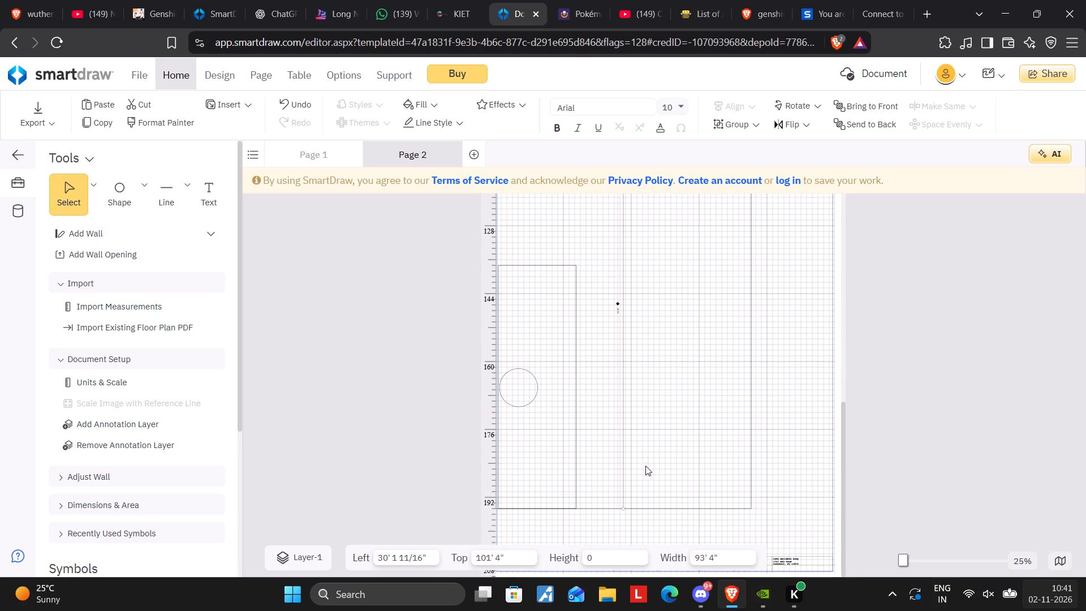
{"action": "left_click", "coordinate": [632, 497]}
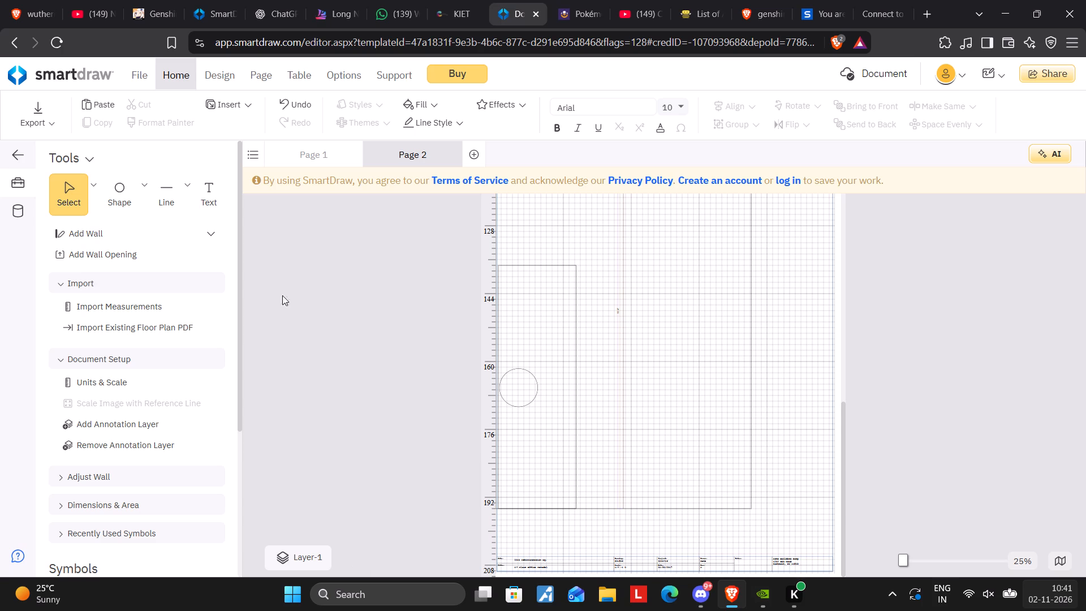
Draw a second straight line about 45' 7" long from the bottom-edge midpoint and move it left of the vertical line.
{"action": "left_click", "coordinate": [162, 194]}
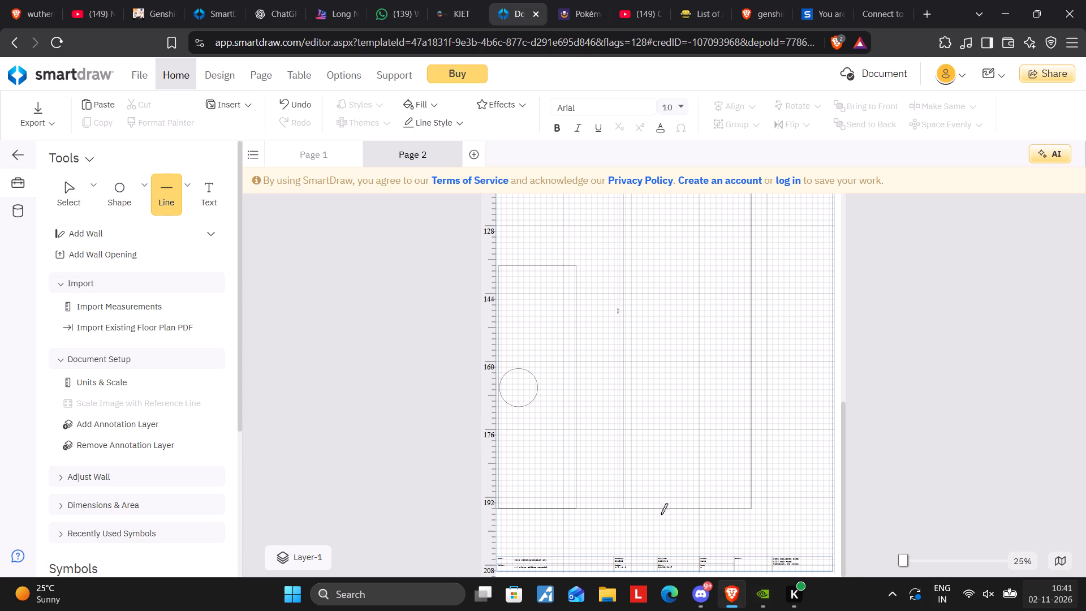
{"action": "left_click", "coordinate": [642, 508]}
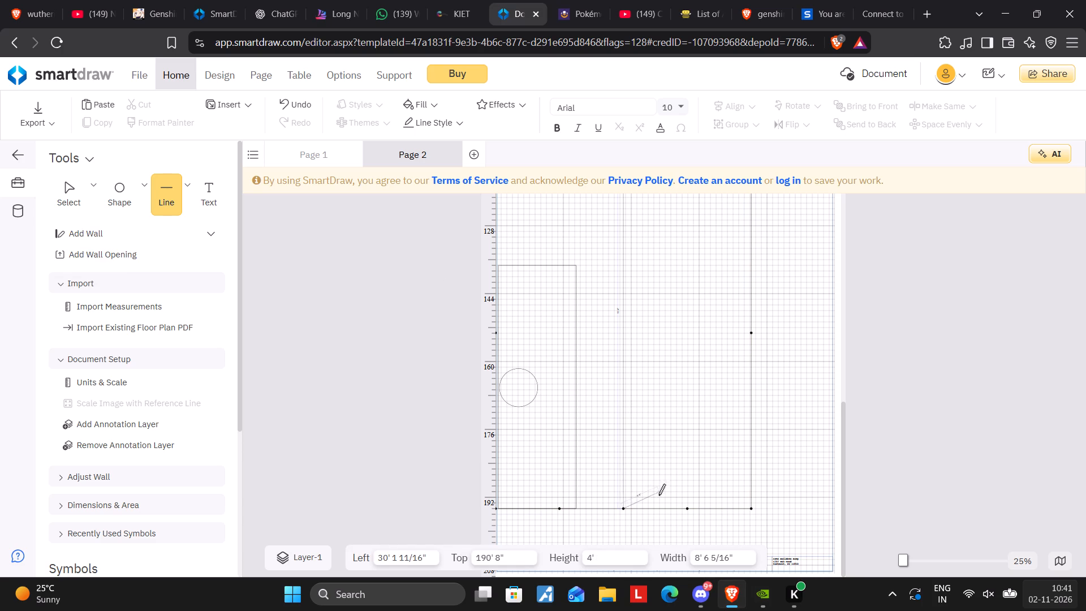
{"action": "left_click", "coordinate": [602, 313]}
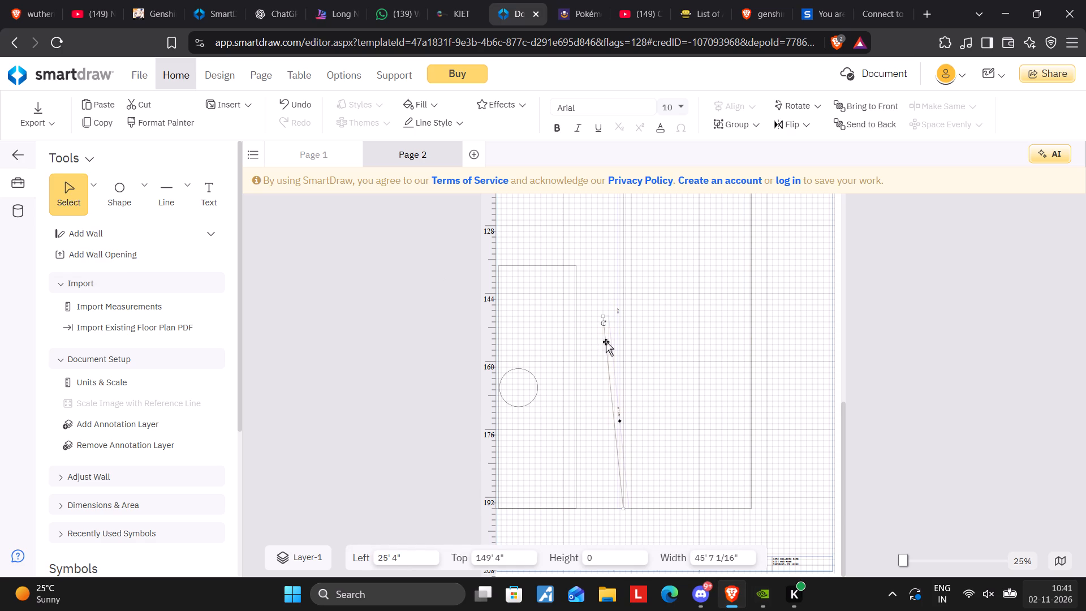
{"action": "left_click_drag", "start_coordinate": [606, 342], "coordinate": [591, 349]}
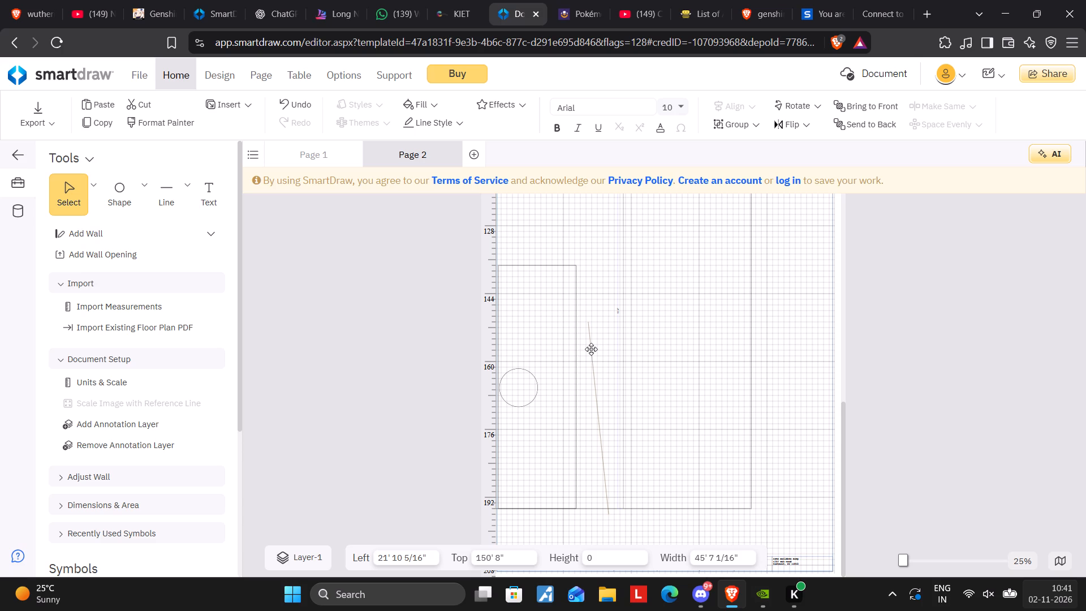
{"action": "left_click_drag", "start_coordinate": [591, 349], "coordinate": [591, 350]}
Rotate the second line to vertical and extend it upward to about 96' 1 1/2", level with the first line's top.
{"action": "left_click_drag", "start_coordinate": [589, 334], "coordinate": [605, 329]}
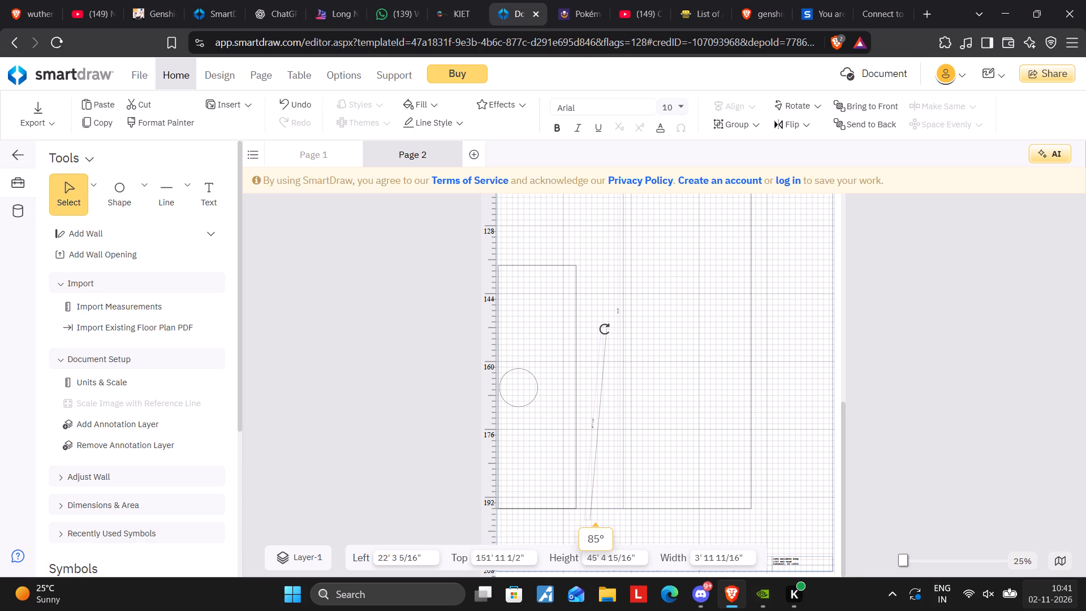
{"action": "left_click_drag", "start_coordinate": [605, 329], "coordinate": [597, 330]}
{"action": "left_click_drag", "start_coordinate": [597, 328], "coordinate": [596, 103]}
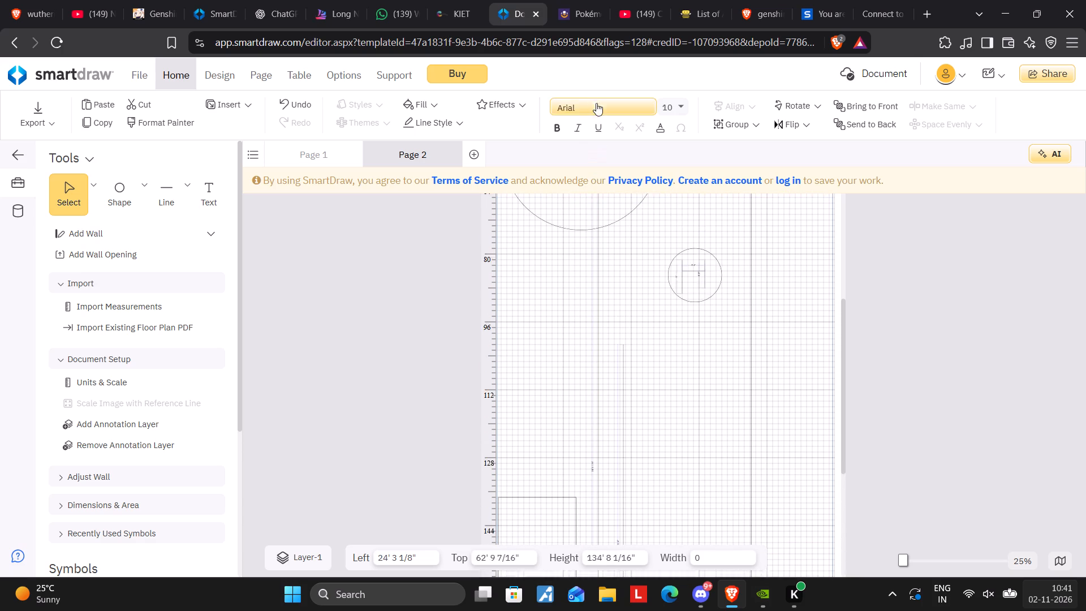
{"action": "left_click_drag", "start_coordinate": [596, 103], "coordinate": [602, 372]}
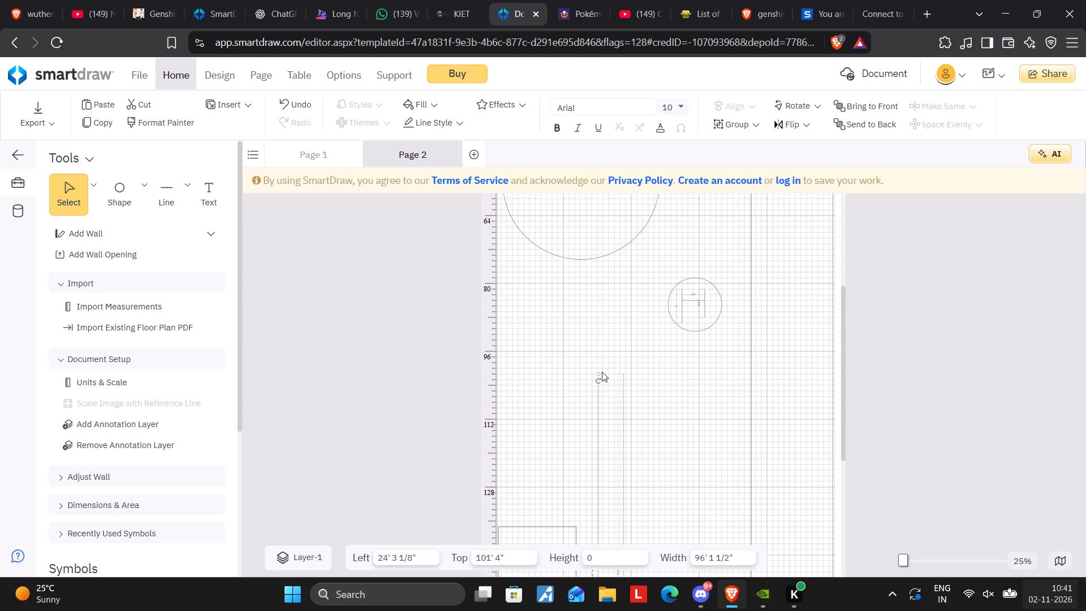
{"action": "left_click", "coordinate": [639, 368]}
{"action": "scroll", "coordinate": [639, 368], "scroll_direction": "down", "scroll_amount": 3}
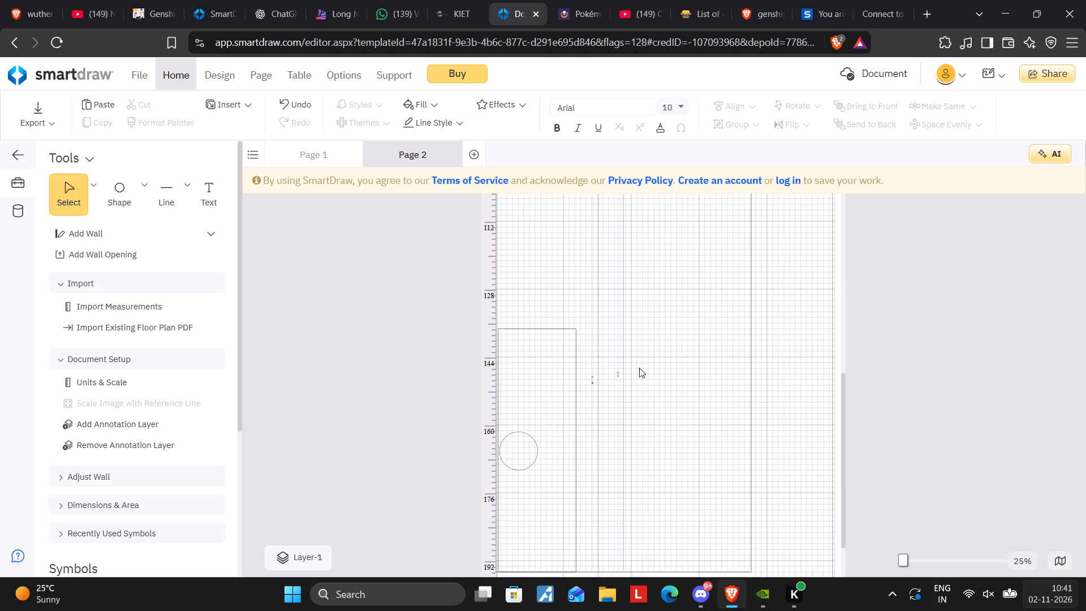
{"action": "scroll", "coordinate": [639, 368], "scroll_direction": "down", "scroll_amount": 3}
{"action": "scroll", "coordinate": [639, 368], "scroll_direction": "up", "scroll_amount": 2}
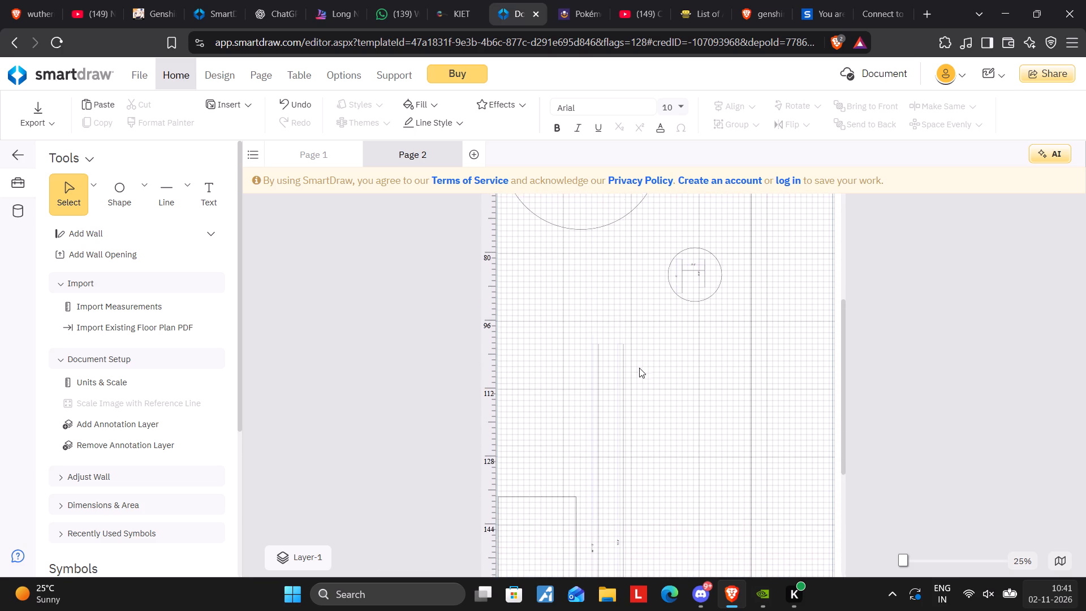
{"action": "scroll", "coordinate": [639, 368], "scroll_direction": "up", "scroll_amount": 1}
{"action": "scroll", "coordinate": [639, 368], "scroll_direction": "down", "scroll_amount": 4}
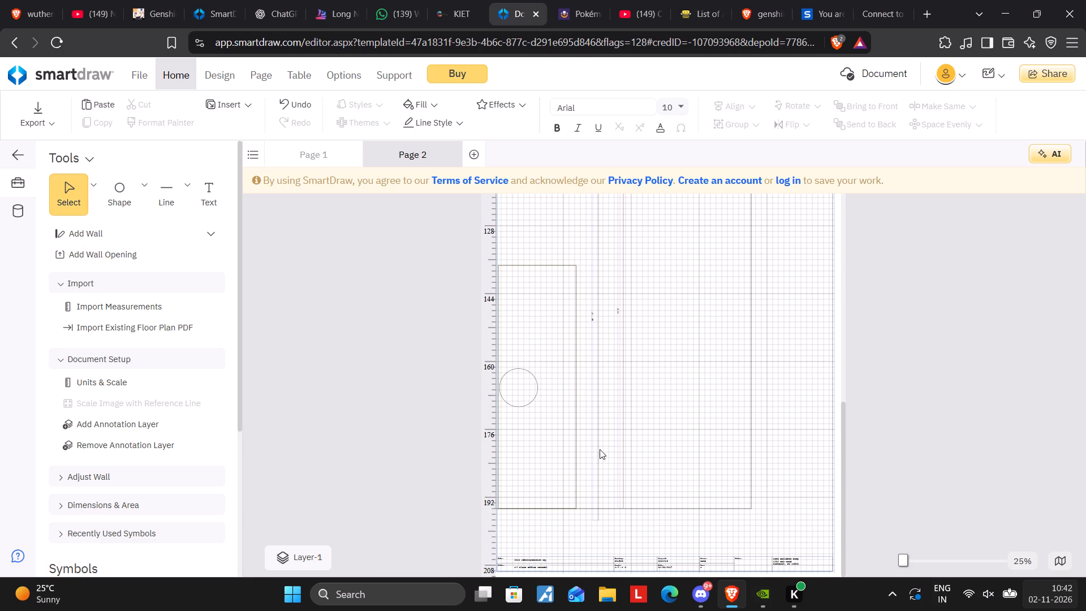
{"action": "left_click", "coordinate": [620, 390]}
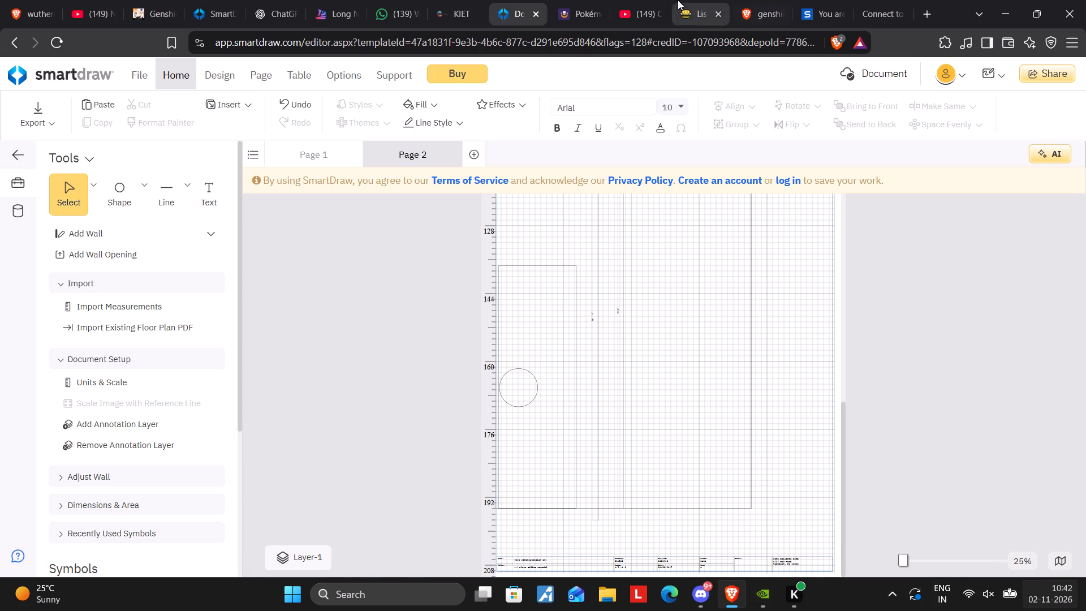
Switch to YouTube, play the video "C0 Mitya is UNEXPECTED! Genshin Impact 7.2" and skip forward to its Build chapter.
{"action": "left_click", "coordinate": [648, 0]}
{"action": "left_click", "coordinate": [464, 257]}
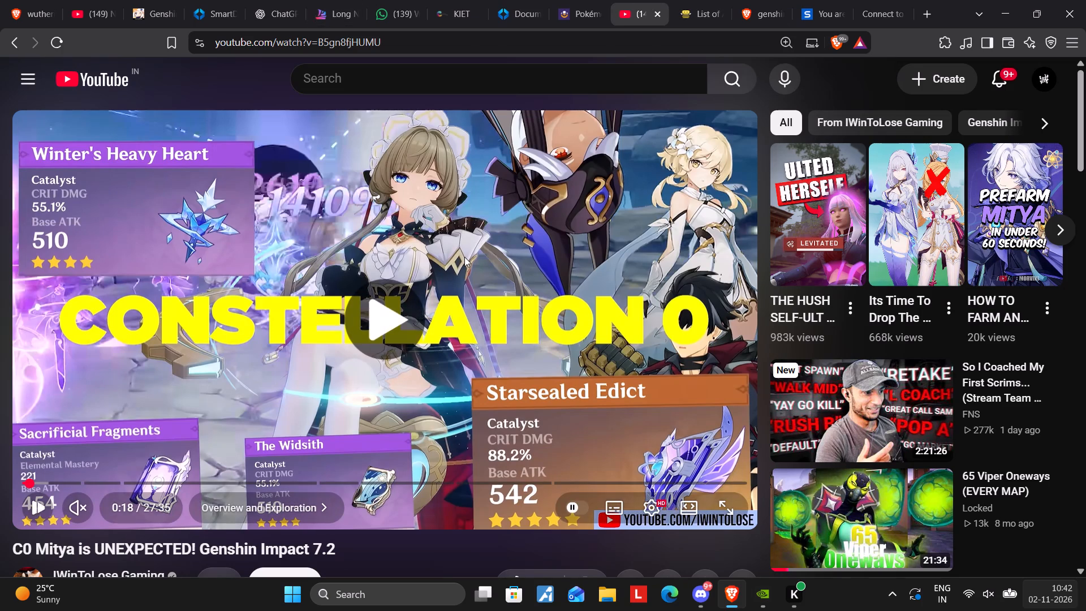
{"action": "key", "text": "Down"}
{"action": "key", "text": "Right"}
{"action": "key", "text": "Right"}
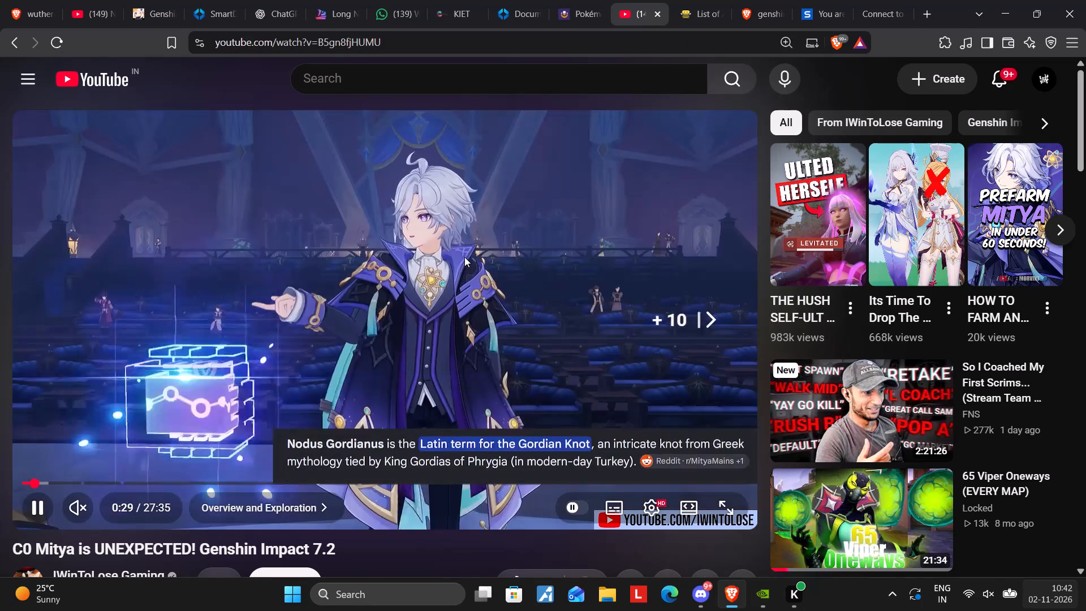
{"action": "key", "text": "Right"}
{"action": "key", "text": "Right"}
{"action": "key", "text": "Right"}
{"action": "key", "text": "Right"}
{"action": "key", "text": "Right"}
{"action": "key", "text": "Right"}
{"action": "key", "text": "Right"}
{"action": "key", "text": "Right"}
{"action": "key", "text": "Right"}
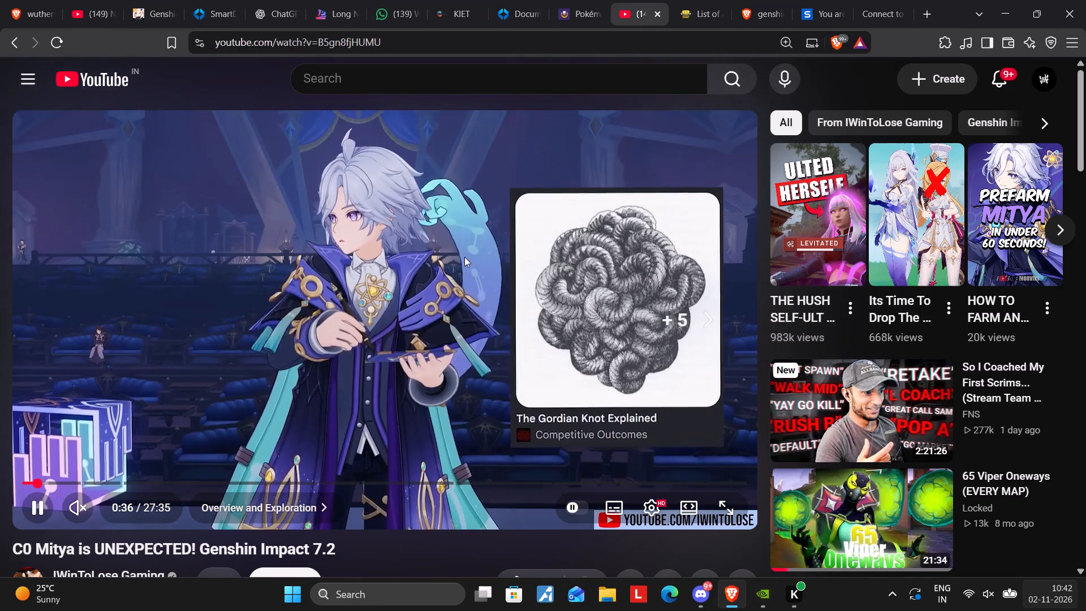
{"action": "key", "text": "Right"}
{"action": "key", "text": "Right"}
{"action": "key", "text": "Right"}
{"action": "key", "text": "Right"}
{"action": "key", "text": "Right"}
{"action": "key", "text": "Right"}
{"action": "key", "text": "Right"}
{"action": "key", "text": "Right"}
{"action": "key", "text": "Right"}
{"action": "key", "text": "Right"}
{"action": "key", "text": "Right"}
{"action": "key", "text": "Right"}
{"action": "key", "text": "Right"}
{"action": "key", "text": "Right"}
{"action": "key", "text": "Right"}
{"action": "key", "text": "Right"}
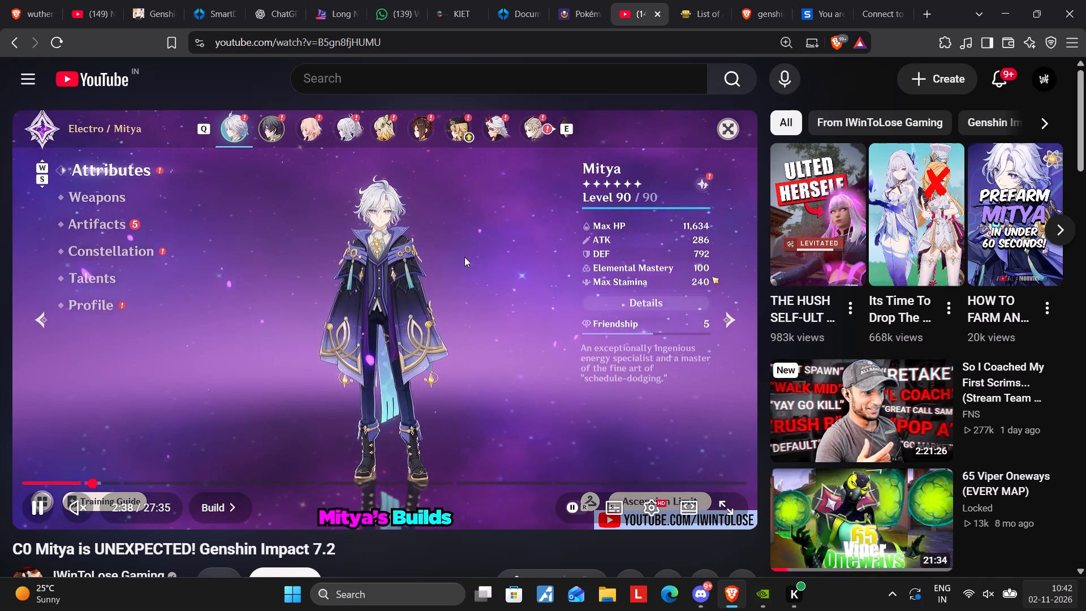
Examine Mitya's attributes and weapon options in the video's Build chapter, skipping back and forth in short jumps.
{"action": "key", "text": "Left"}
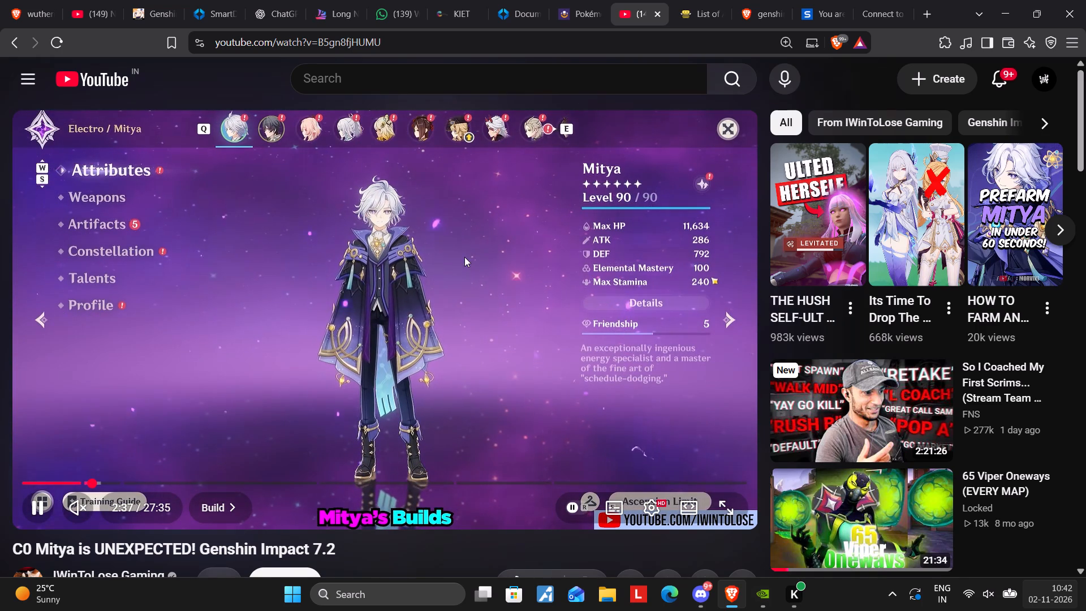
{"action": "key", "text": "Right"}
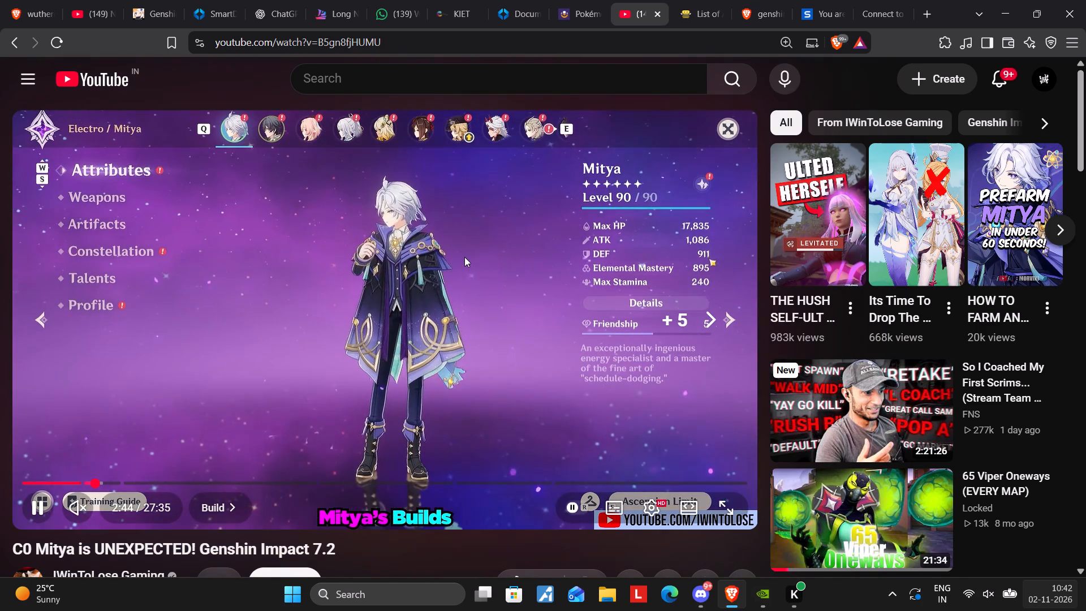
{"action": "key", "text": "Right"}
{"action": "key", "text": "Left"}
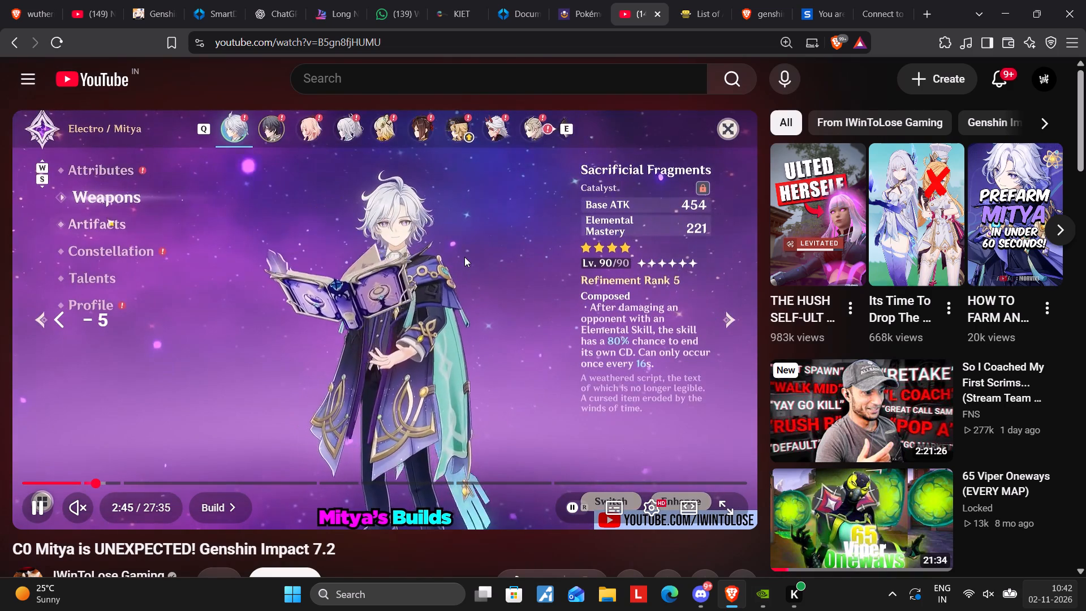
{"action": "key", "text": "Up"}
{"action": "key", "text": "Right"}
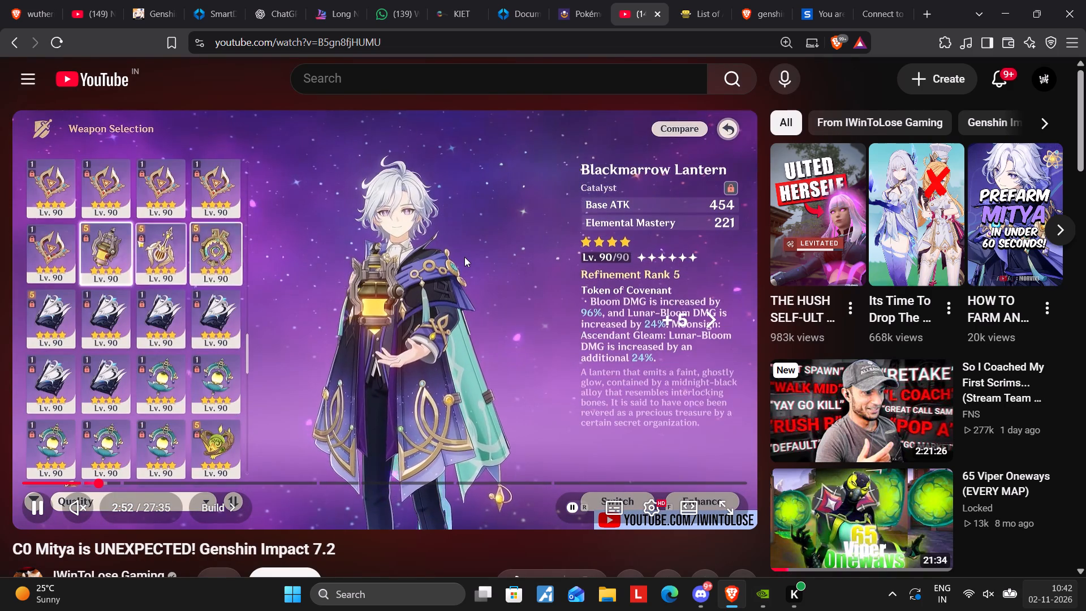
{"action": "key", "text": "Left"}
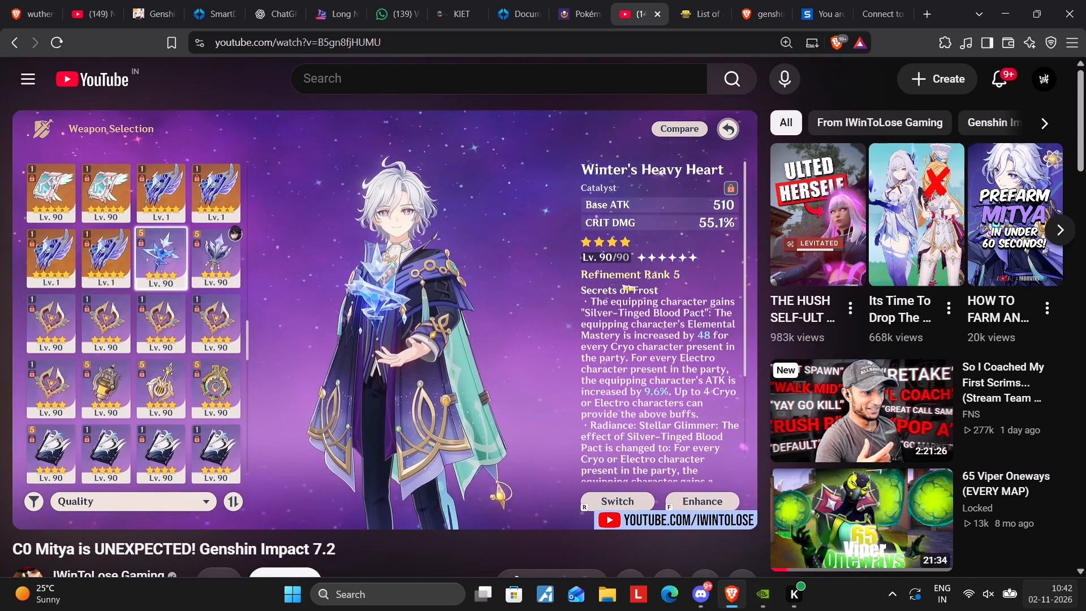
{"action": "key", "text": "Right"}
{"action": "key", "text": "Left"}
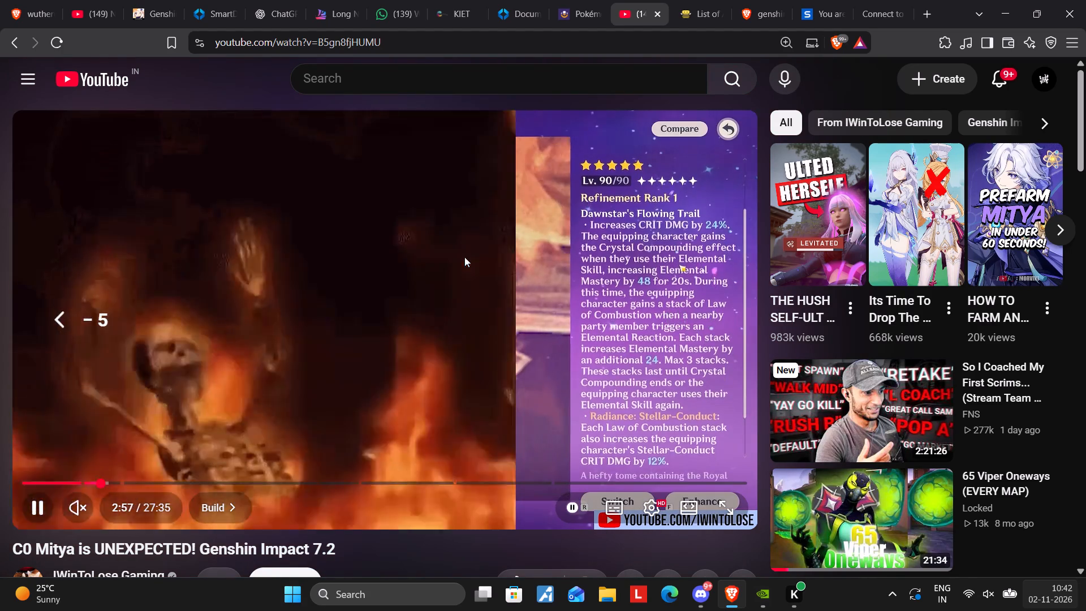
{"action": "key", "text": "Right"}
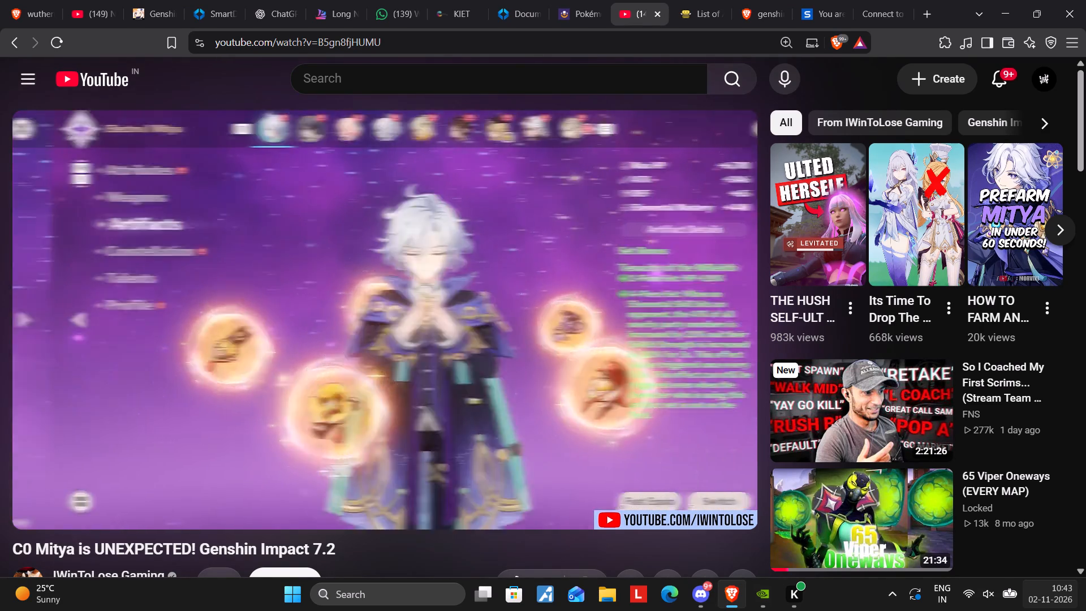
Skip the video ahead to the Teams and Weapons chapter and examine the weapon damage comparison.
{"action": "key", "text": "Right"}
{"action": "key", "text": "Right"}
{"action": "key", "text": "Right"}
{"action": "key", "text": "Right"}
{"action": "key", "text": "Right"}
{"action": "key", "text": "Right"}
{"action": "key", "text": "Right"}
{"action": "key", "text": "Right"}
{"action": "key", "text": "Right"}
{"action": "key", "text": "Right"}
{"action": "key", "text": "Right"}
{"action": "key", "text": "Right"}
{"action": "key", "text": "Right"}
{"action": "key", "text": "Right"}
{"action": "key", "text": "Right"}
{"action": "key", "text": "Right"}
{"action": "key", "text": "Right"}
{"action": "key", "text": "Right"}
{"action": "key", "text": "Right"}
{"action": "key", "text": "Right"}
{"action": "key", "text": "Right"}
{"action": "key", "text": "Right"}
{"action": "key", "text": "Right"}
{"action": "key", "text": "Right"}
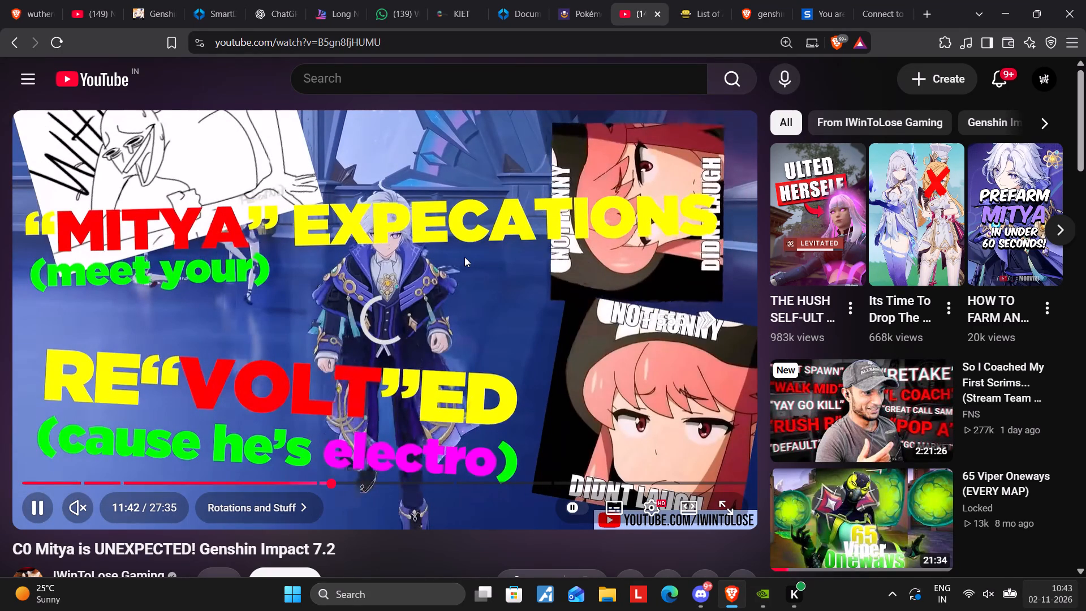
{"action": "key", "text": "Right"}
{"action": "key", "text": "Right"}
{"action": "key", "text": "Right"}
{"action": "key", "text": "Right"}
{"action": "key", "text": "Right"}
{"action": "key", "text": "Right"}
{"action": "key", "text": "Right"}
{"action": "key", "text": "Right"}
{"action": "key", "text": "Right"}
{"action": "key", "text": "Right"}
{"action": "key", "text": "Right"}
{"action": "key", "text": "Right"}
{"action": "key", "text": "Right"}
{"action": "key", "text": "Right"}
{"action": "key", "text": "Right"}
{"action": "key", "text": "Right"}
{"action": "key", "text": "Right"}
{"action": "key", "text": "Right"}
{"action": "key", "text": "Right"}
{"action": "key", "text": "Right"}
{"action": "key", "text": "Right"}
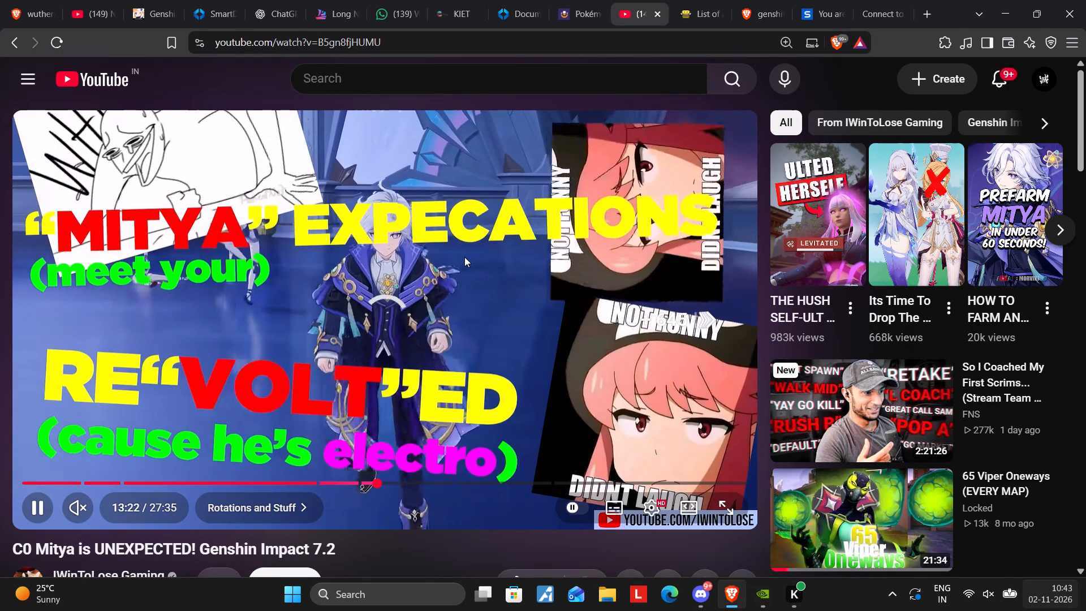
{"action": "key", "text": "Left"}
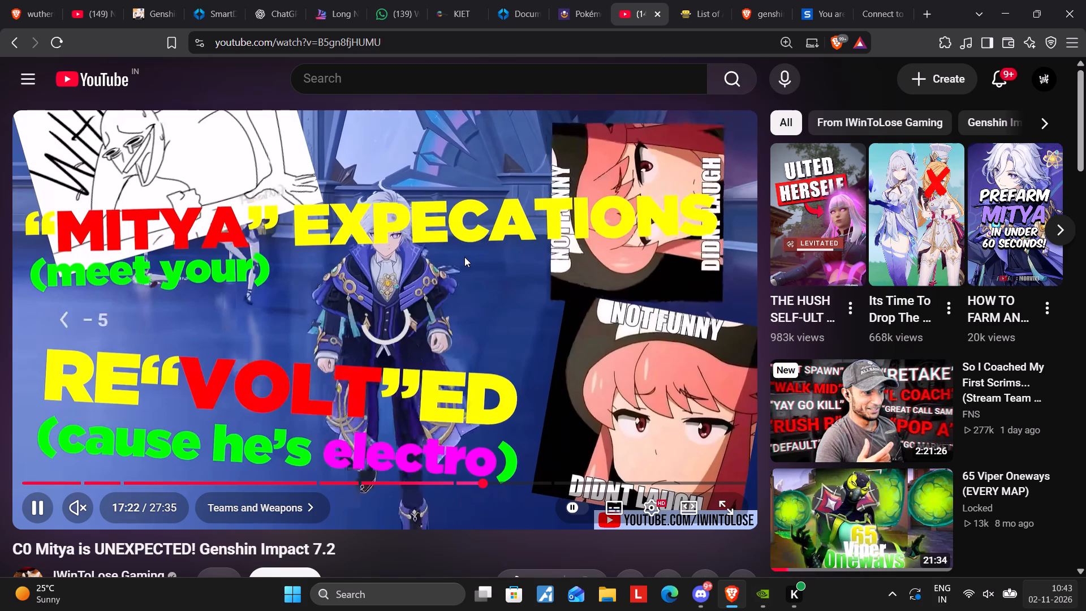
{"action": "key", "text": "Left"}
{"action": "key", "text": "Left"}
{"action": "key", "text": "Left"}
{"action": "key", "text": "Left"}
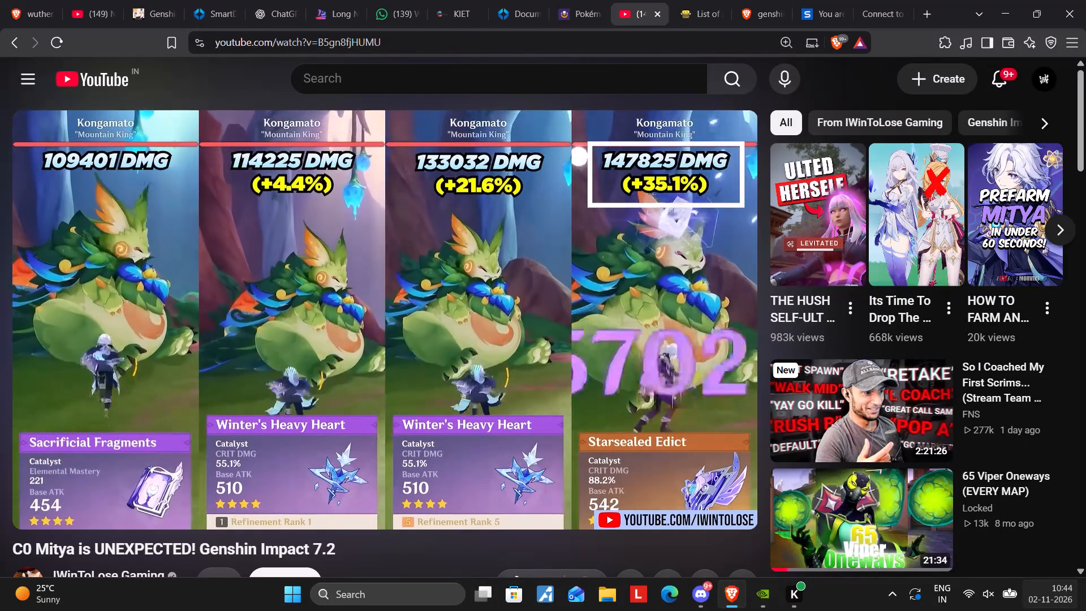
Skip past the weapon damage comparison to the F2P Mitya team part of the video.
{"action": "key", "text": "Right"}
{"action": "key", "text": "Right"}
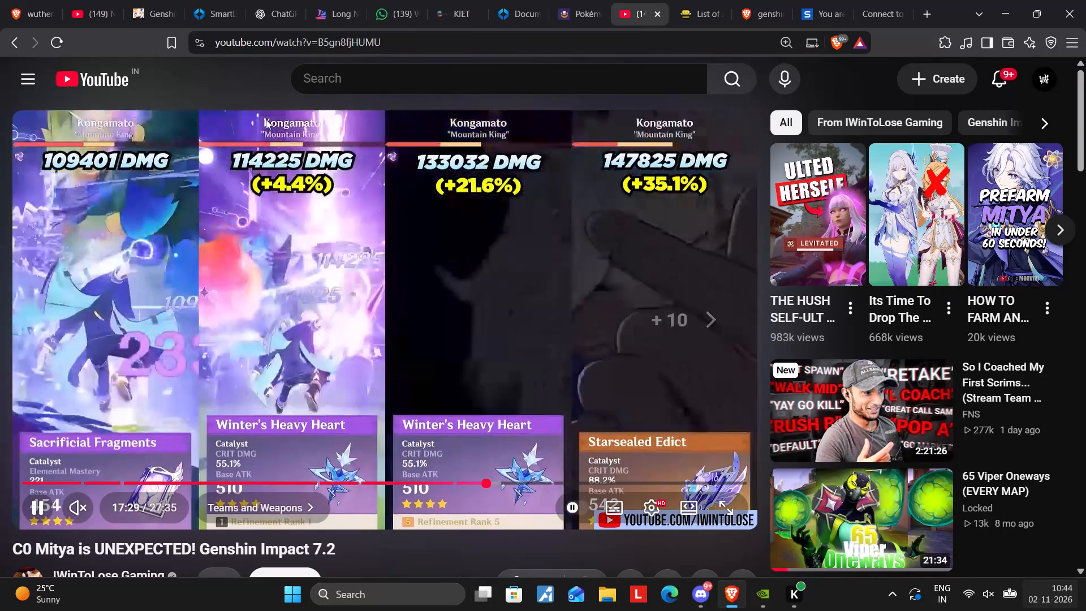
{"action": "left_click", "coordinate": [586, 281]}
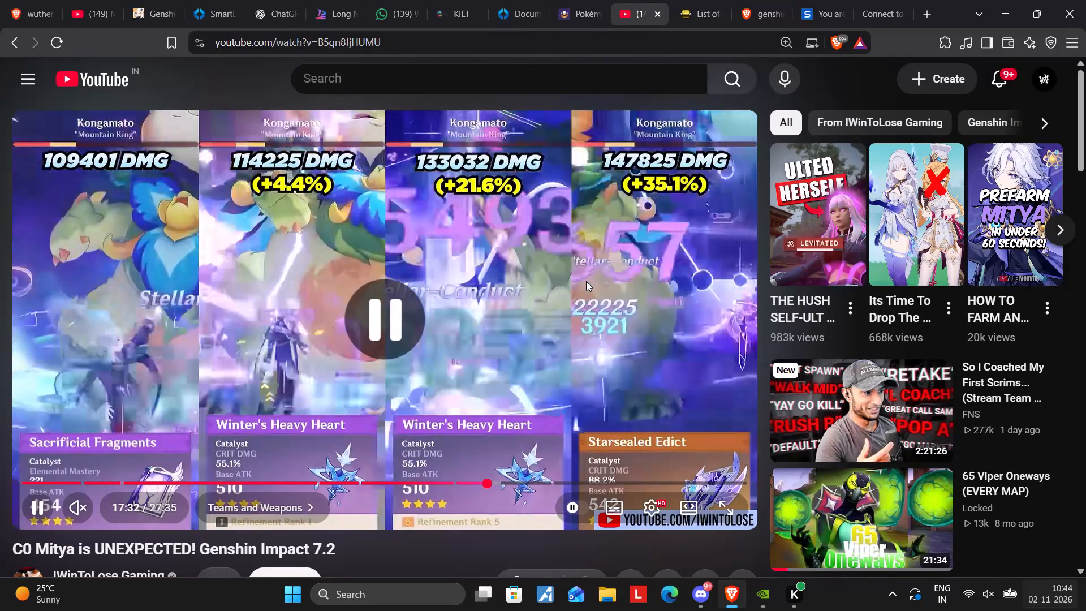
{"action": "key", "text": "space"}
{"action": "key", "text": "Right"}
{"action": "key", "text": "Right"}
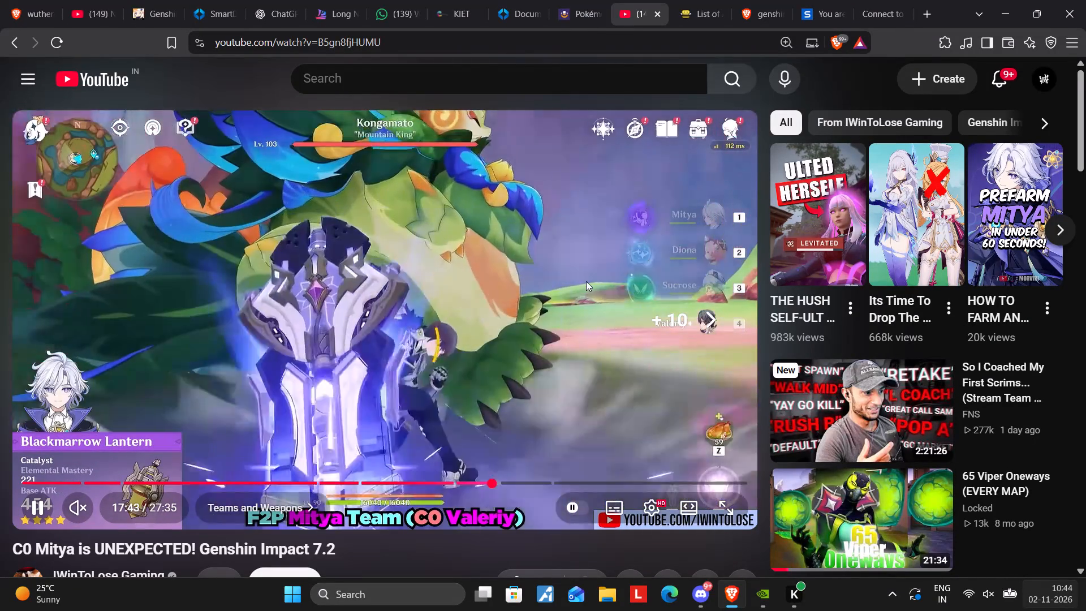